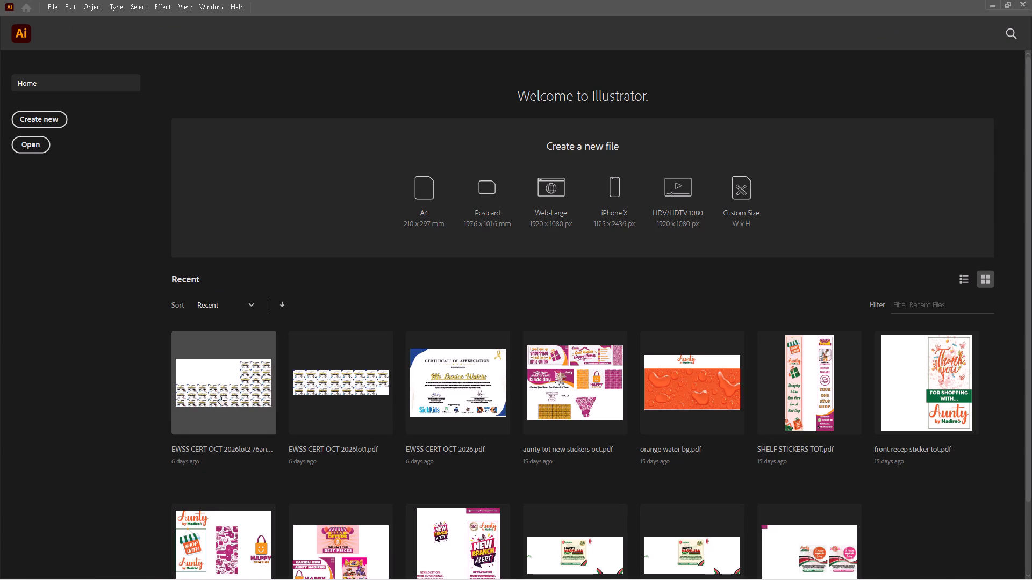
left_click(353, 380)
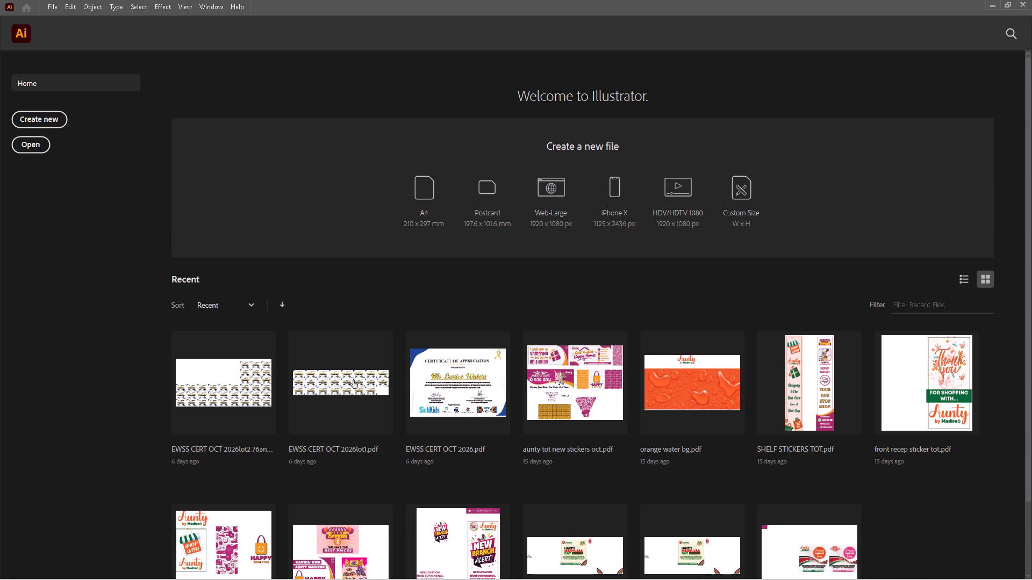
left_click(353, 380)
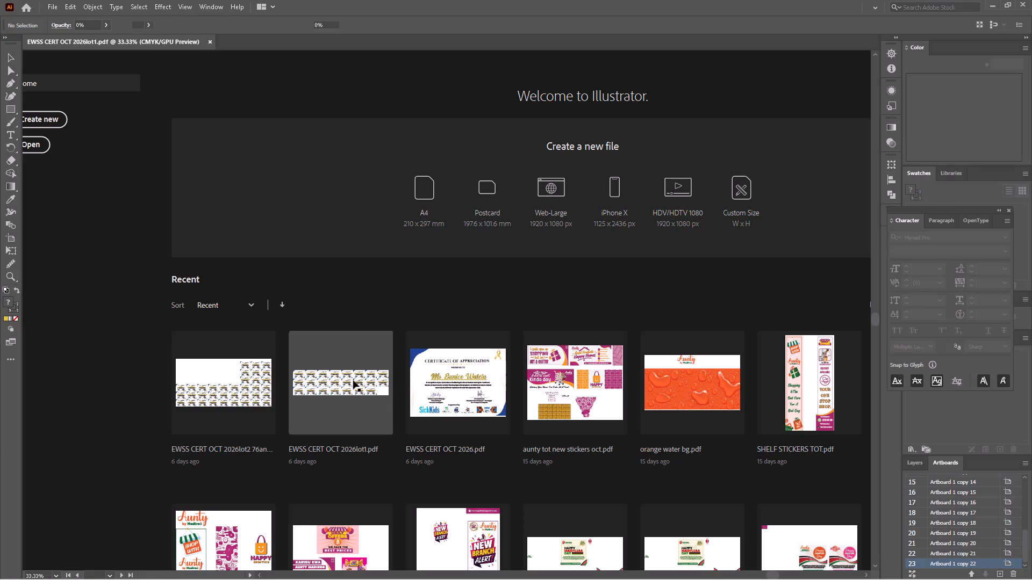
left_click(472, 466)
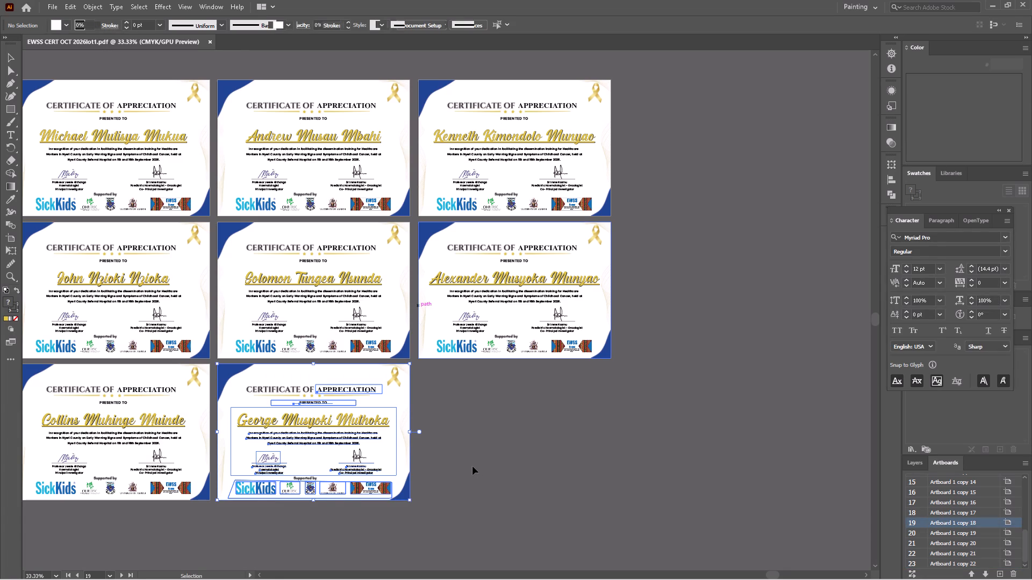
Paste the copied attendance list and move it onto the empty canvas beside the first column of certificates.
key("space")
key("space")
key("space")
key("space")
key("space")
key("space")
key("space")
key("space")
key("space")
key("space")
key("space")
key("space")
key("space")
key("space")
key("space")
key("space")
key("space")
key("space")
key("space")
key("space")
left_click_drag(176, 509, 548, 493)
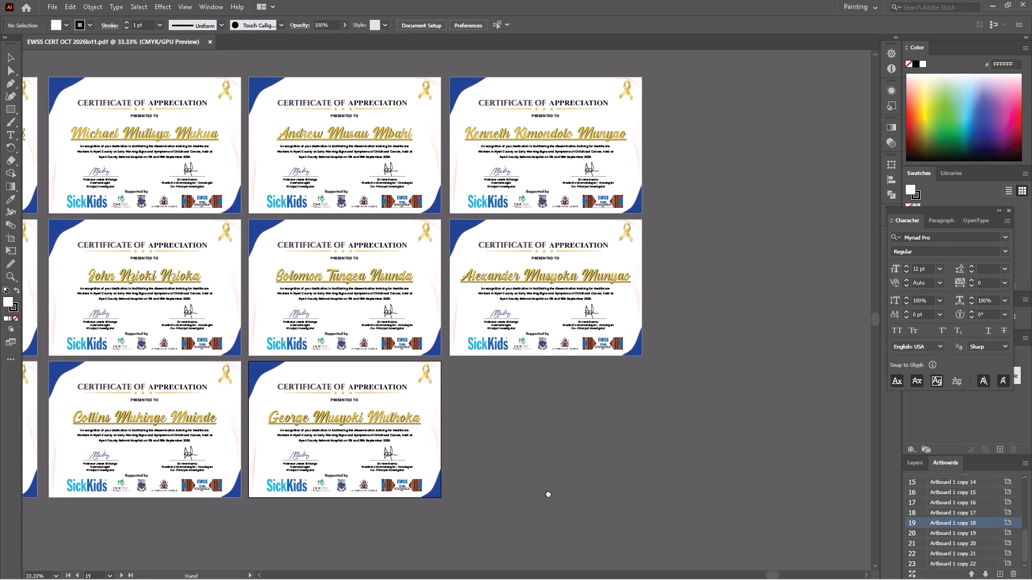
left_click_drag(548, 493, 675, 475)
left_click_drag(193, 482, 707, 461)
left_click_drag(269, 415, 628, 443)
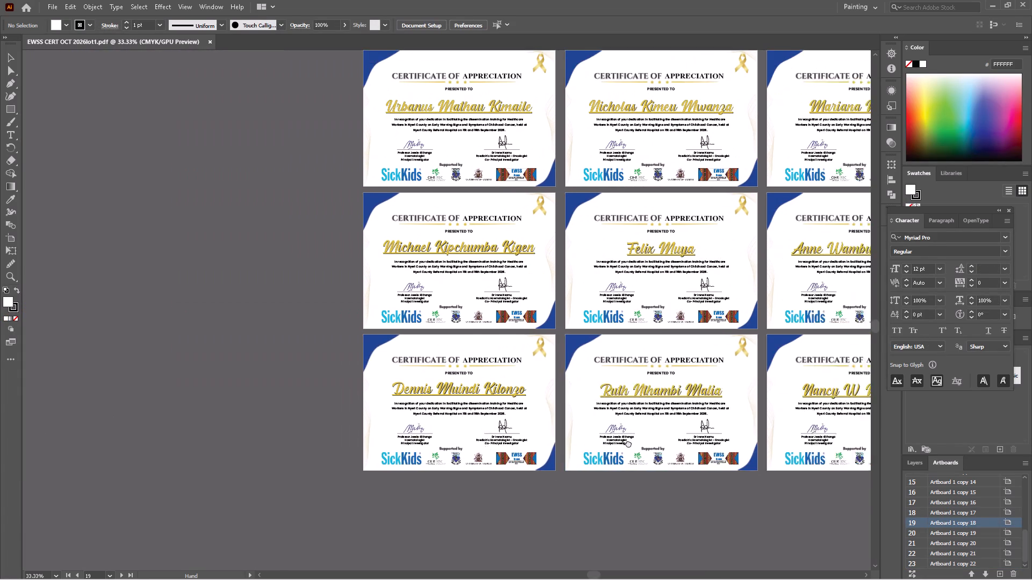
left_click_drag(628, 443, 662, 451)
left_click(226, 273)
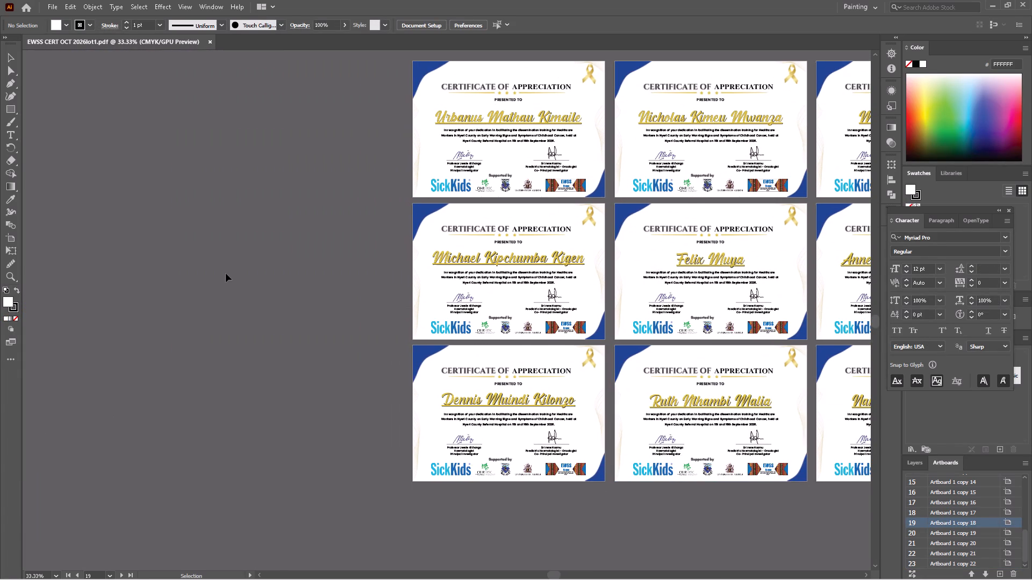
key("ctrl+v")
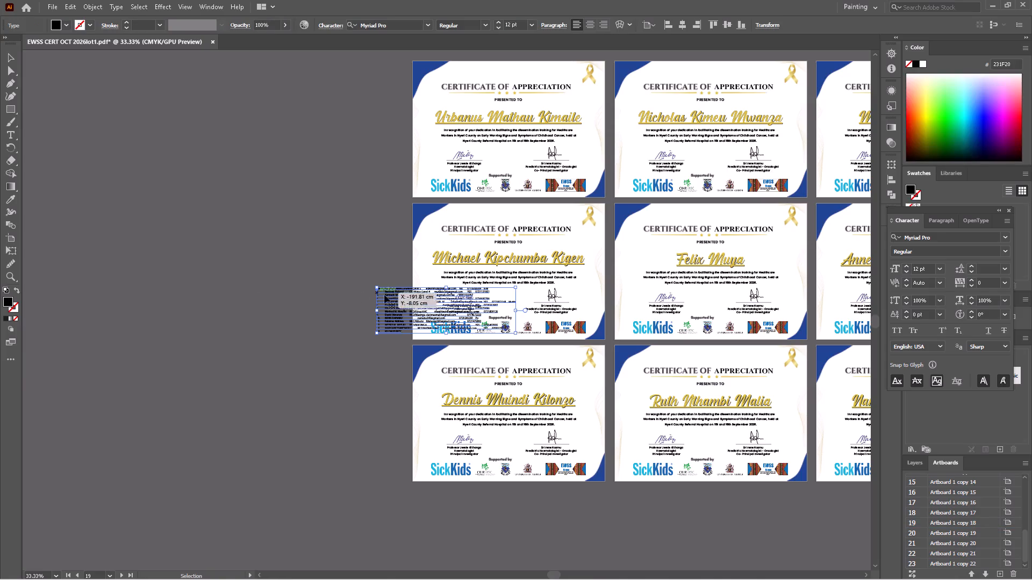
left_click_drag(397, 307, 147, 257)
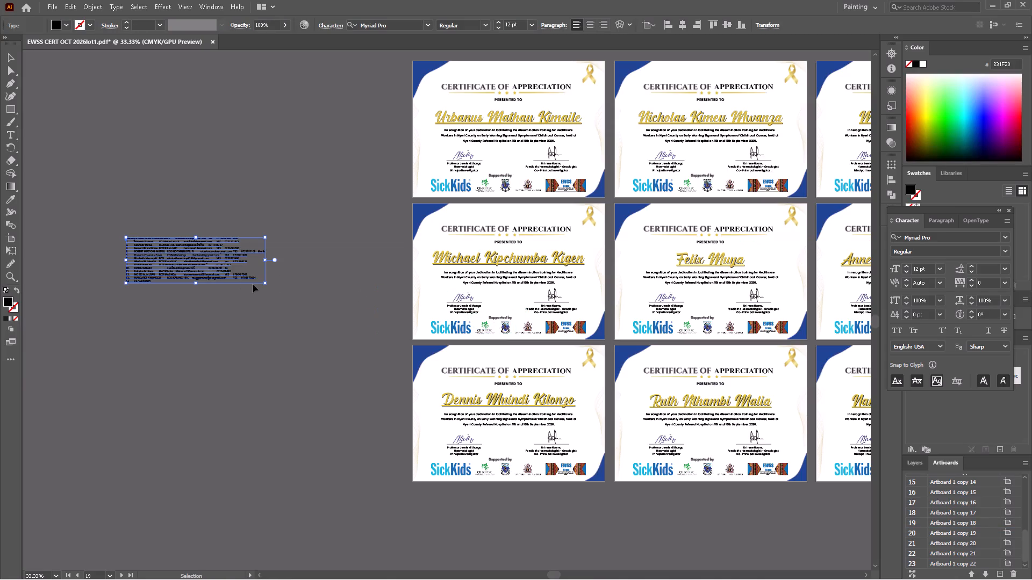
Scale up the pasted attendance list until its text is about 29 pt.
left_click_drag(266, 286, 392, 359, "shift")
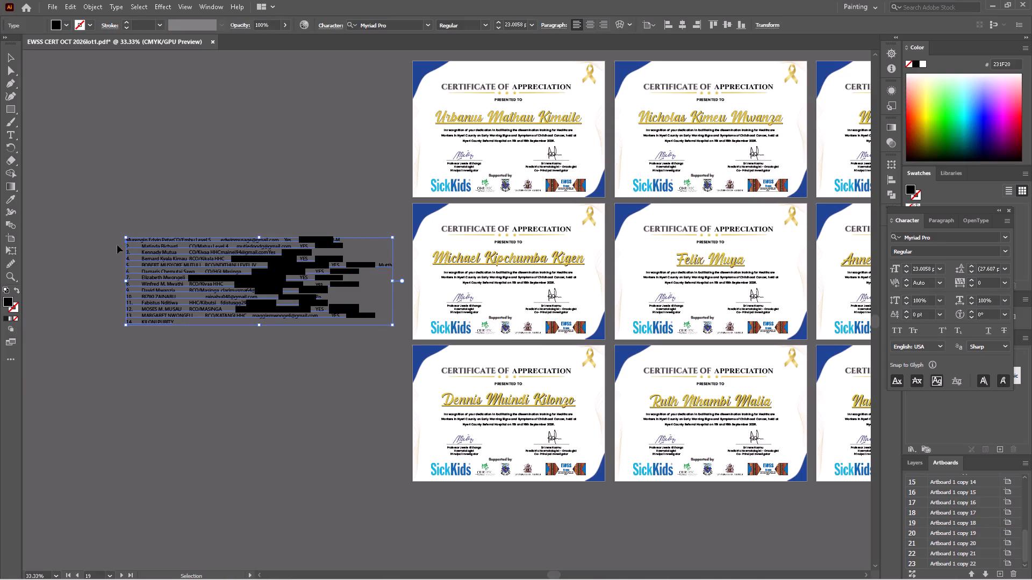
left_click_drag(126, 238, 55, 106)
Bring the pasted attendance list into close view and delete the row numbers 2 to 5 before the names.
key("space")
key("space")
key("space")
key("space")
key("space")
key("space")
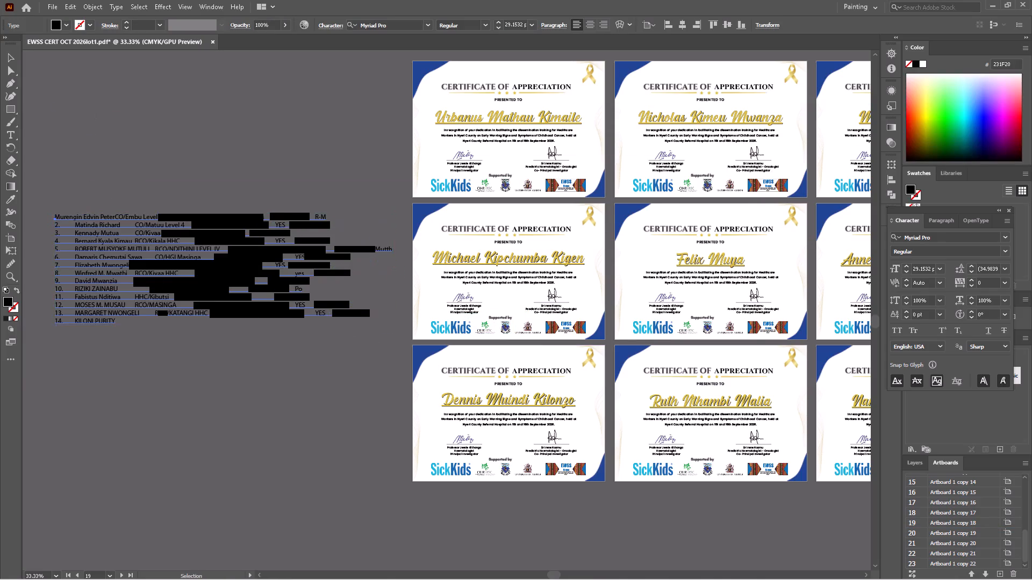
left_click_drag(180, 288, 331, 292)
key("ctrl+equal")
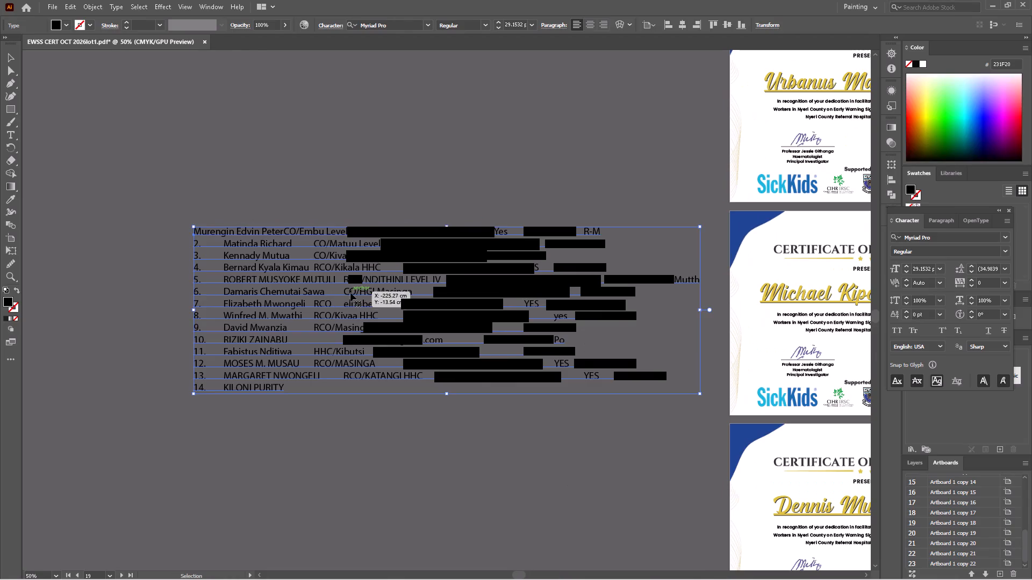
key("ctrl+equal")
double_click(354, 290)
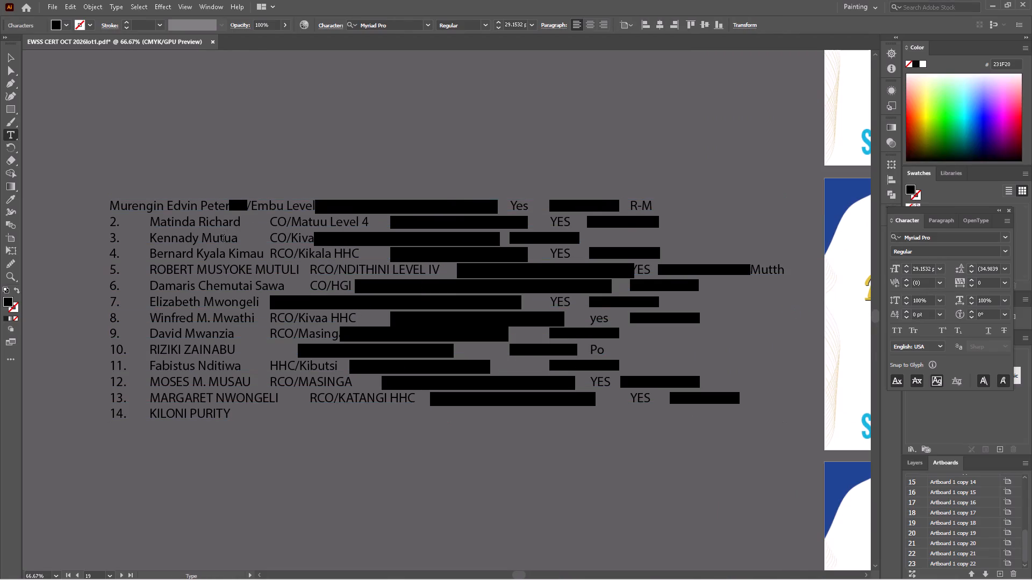
left_click_drag(151, 226, 94, 226)
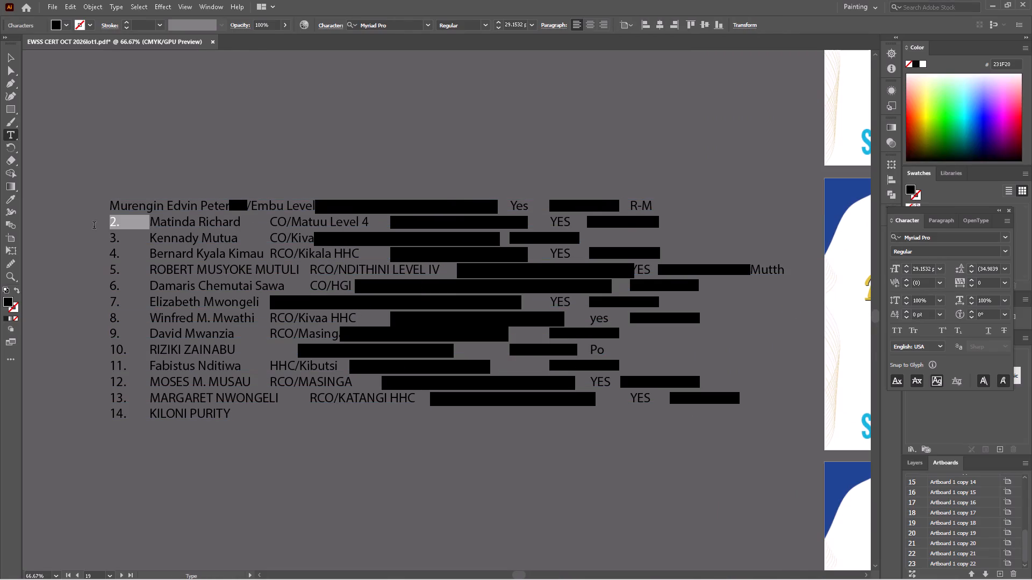
left_click_drag(94, 226, 90, 227)
key("BackSpace")
left_click_drag(149, 240, 94, 246)
key("BackSpace")
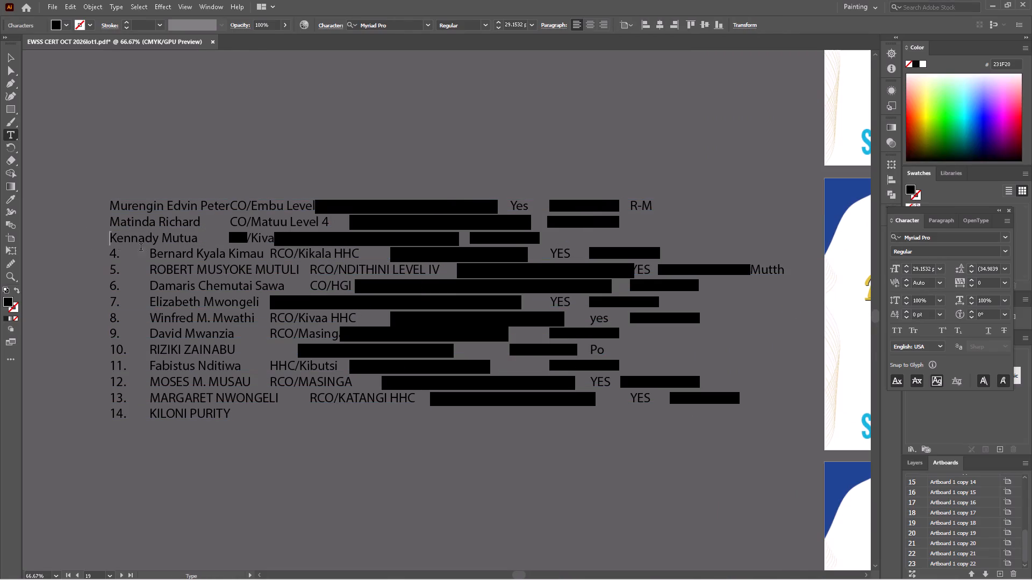
left_click_drag(150, 249, 94, 252)
key("BackSpace")
left_click_drag(150, 267, 88, 268)
key("BackSpace")
Delete the row numbers 6 to 9 before the names in the attendance list.
left_click_drag(149, 283, 77, 283)
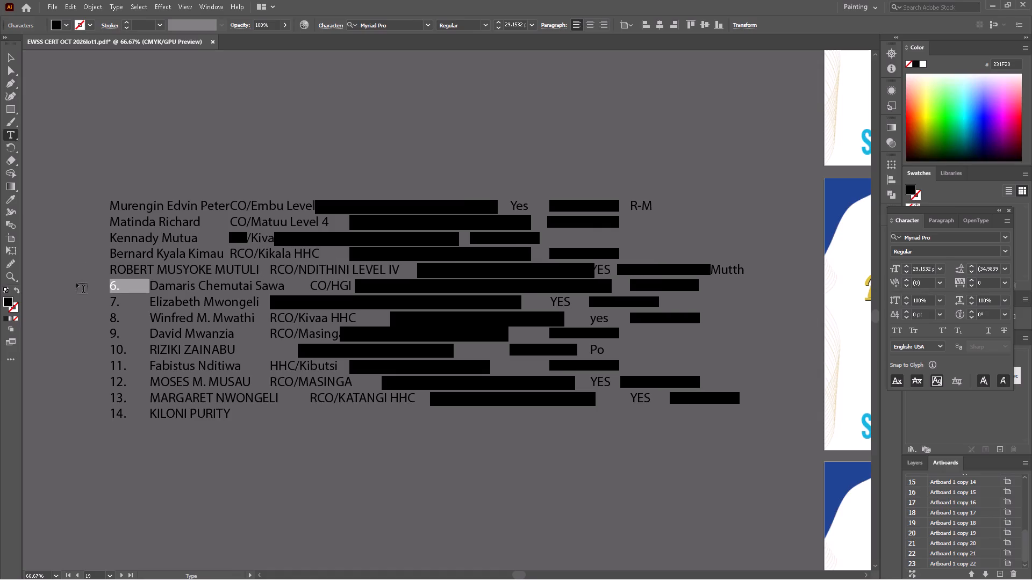
key("BackSpace")
left_click_drag(150, 302, 80, 303)
key("BackSpace")
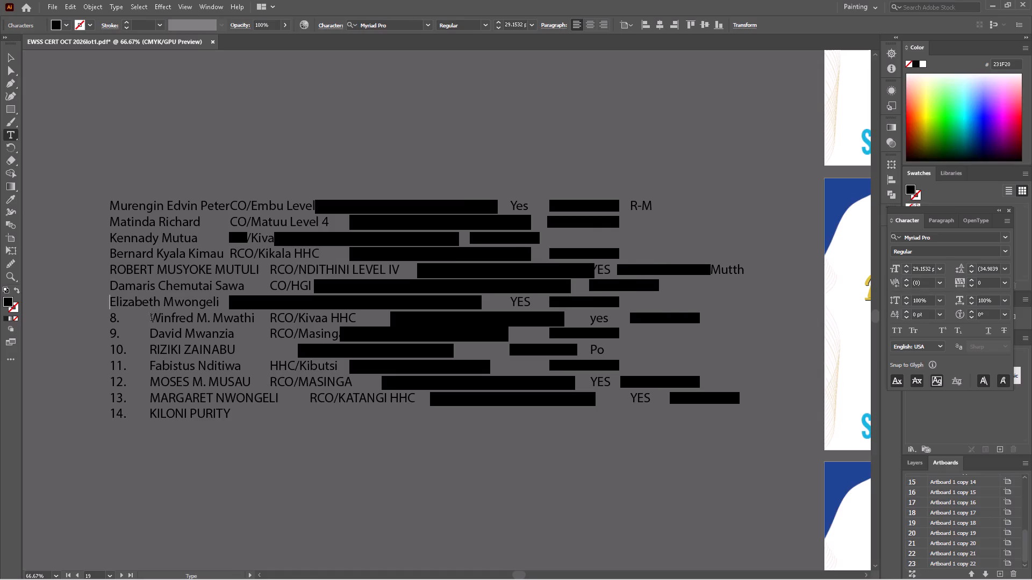
left_click_drag(152, 318, 76, 328)
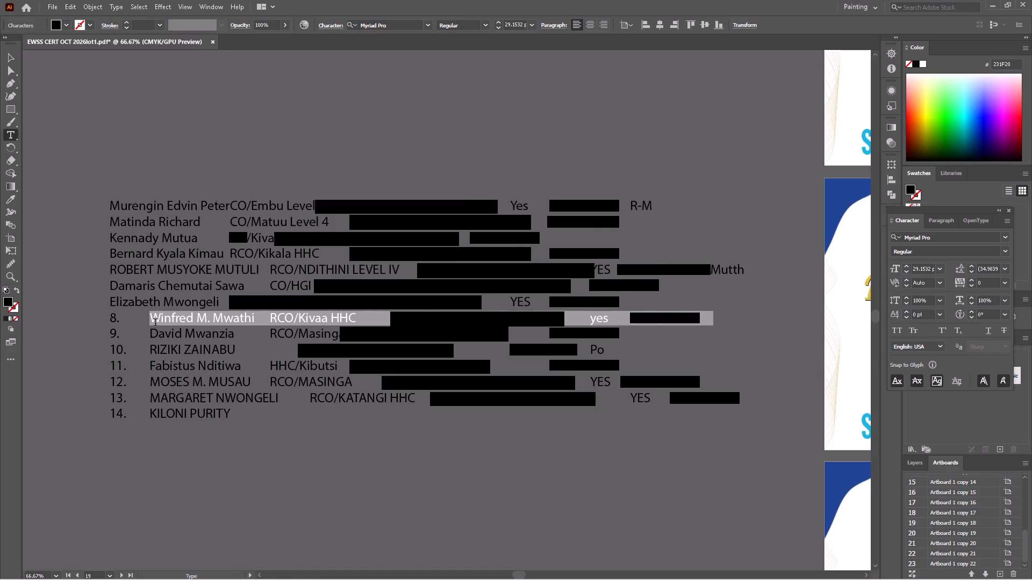
left_click_drag(151, 320, 96, 320)
key("BackSpace")
left_click_drag(150, 338, 99, 339)
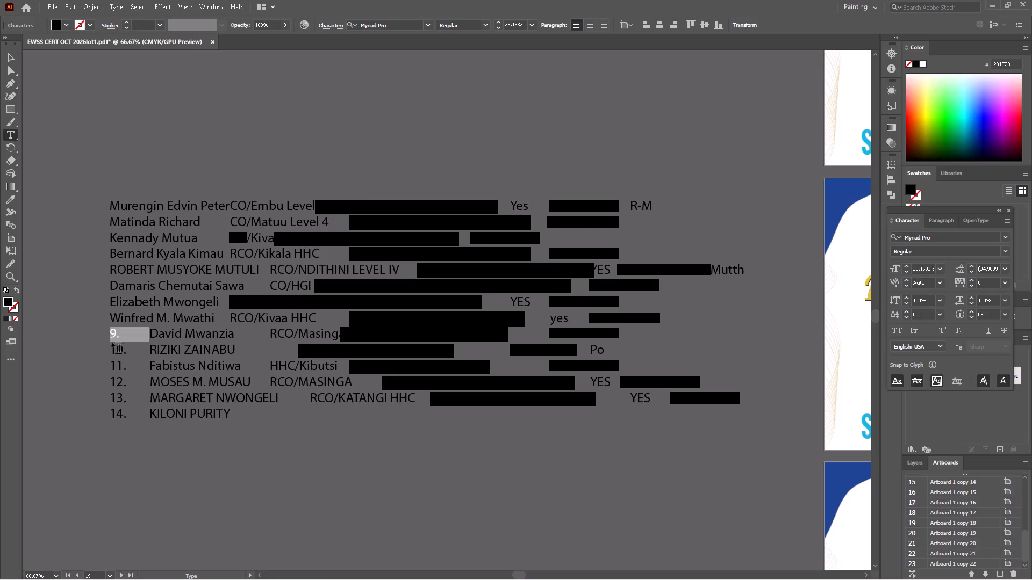
key("BackSpace")
Delete the row numbers 10 to 14 before the last five names in the attendance list.
left_click_drag(150, 352, 105, 351)
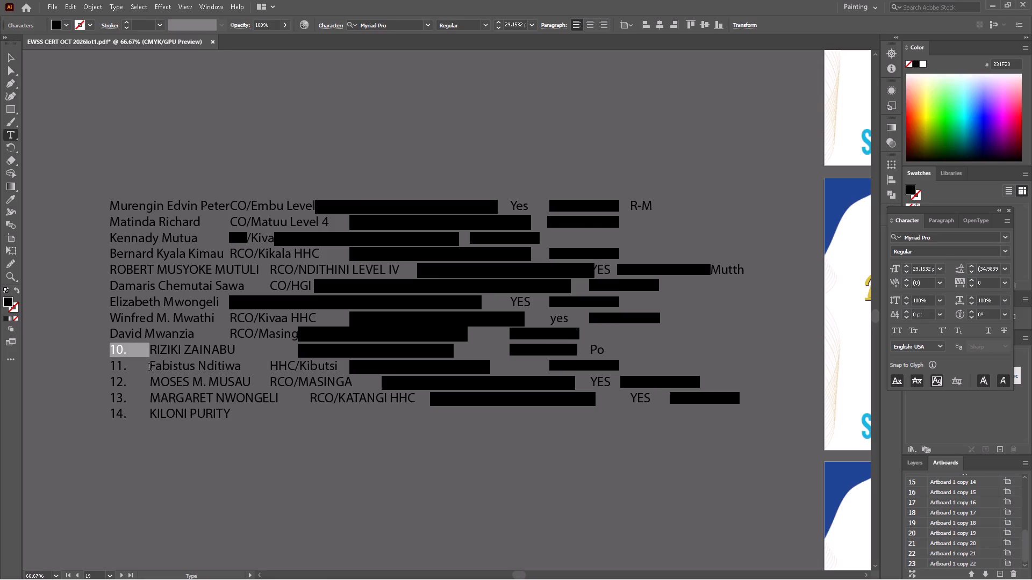
key("BackSpace")
left_click_drag(150, 368, 101, 368)
key("BackSpace")
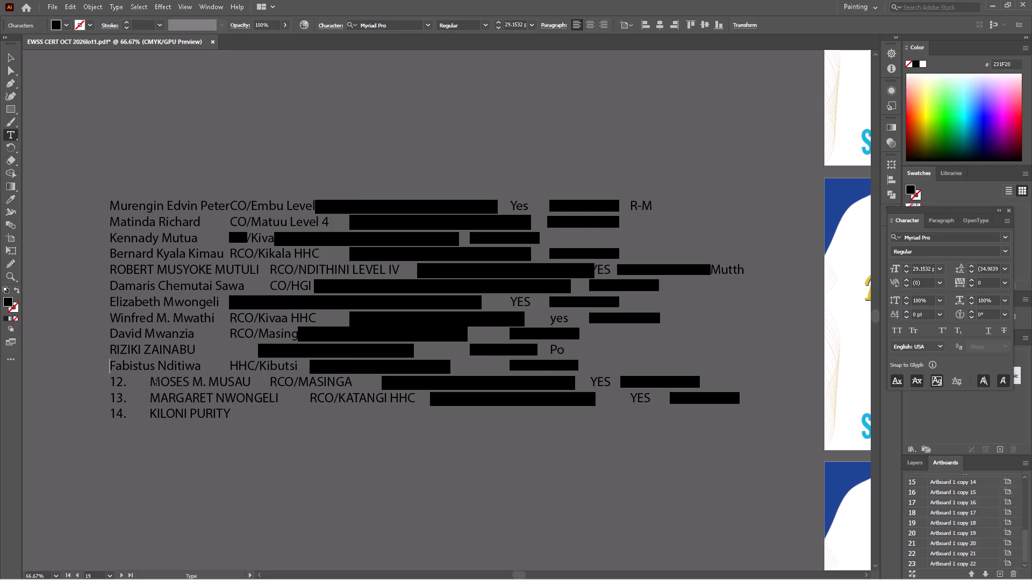
left_click_drag(149, 382, 105, 382)
key("BackSpace")
left_click_drag(152, 398, 99, 397)
key("BackSpace")
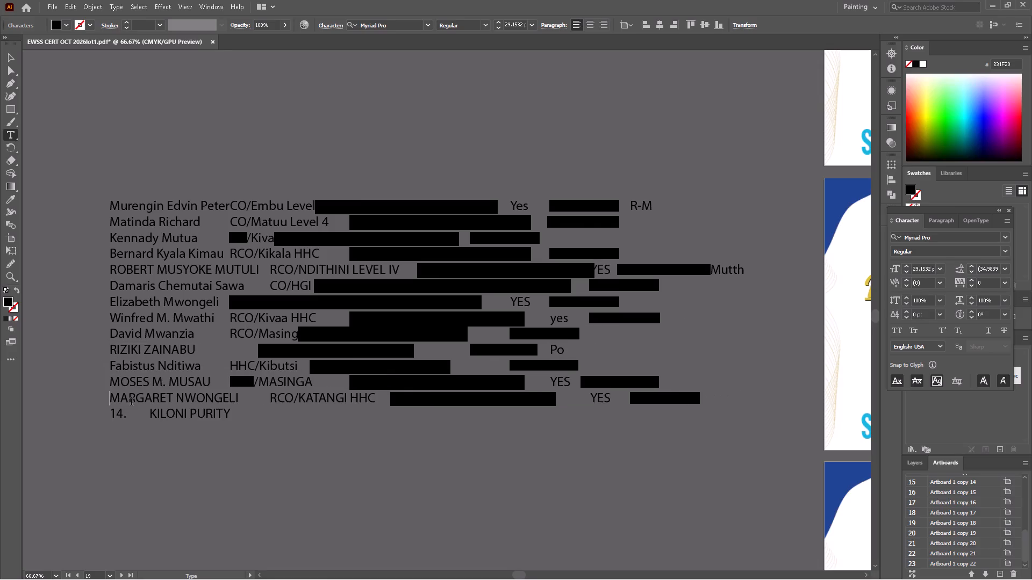
left_click_drag(149, 414, 91, 412)
key("BackSpace")
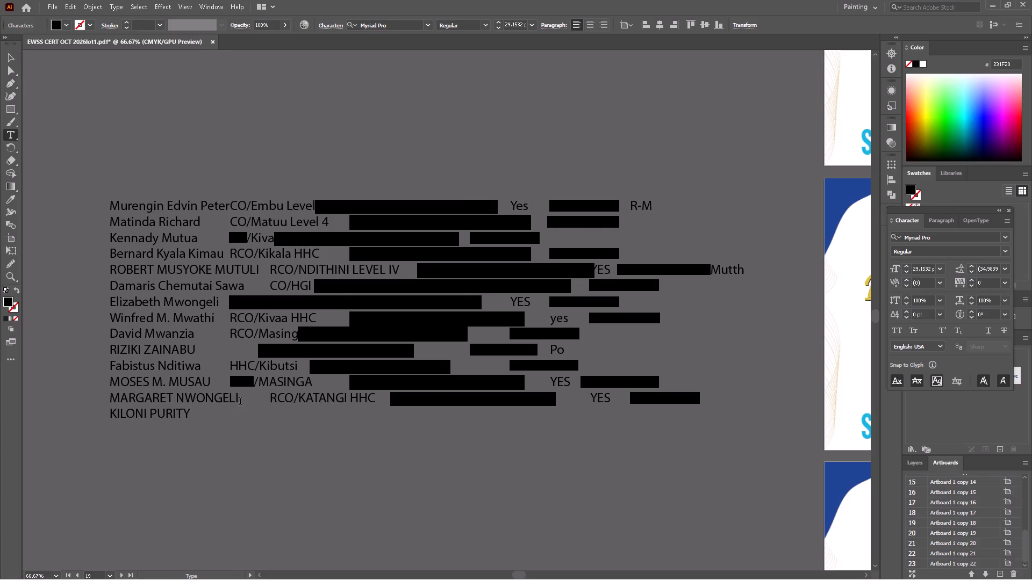
Working upward from row 13 to row 9, delete everything after each attendee's name, keeping only the names.
left_click_drag(238, 402, 769, 401)
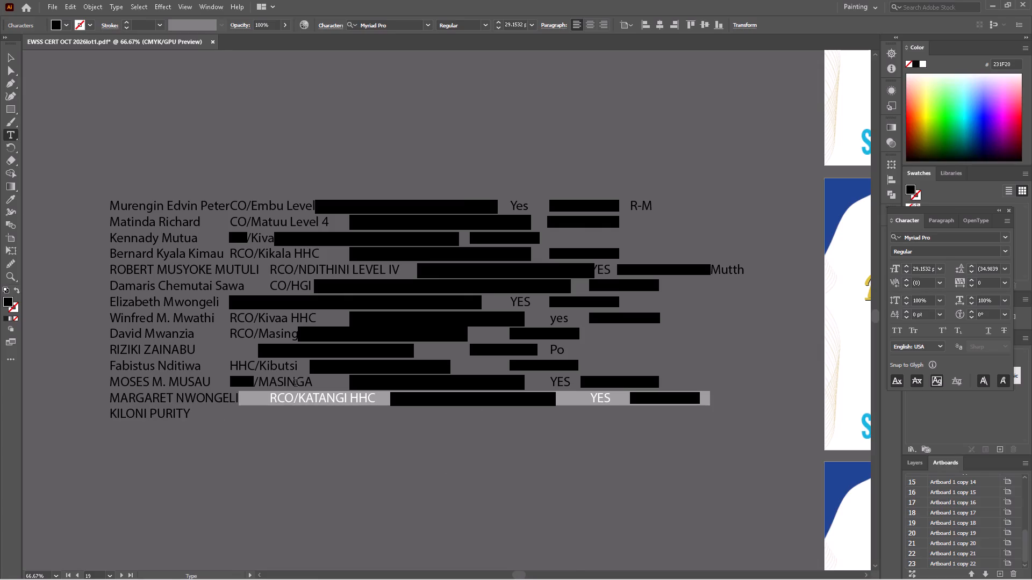
key("BackSpace")
left_click_drag(209, 385, 693, 396)
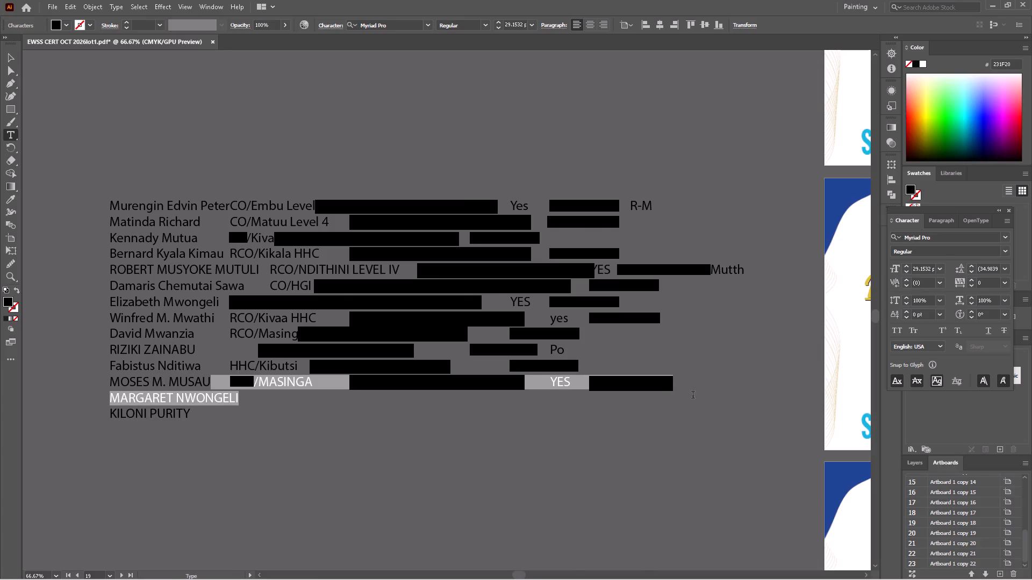
left_click_drag(693, 396, 662, 383)
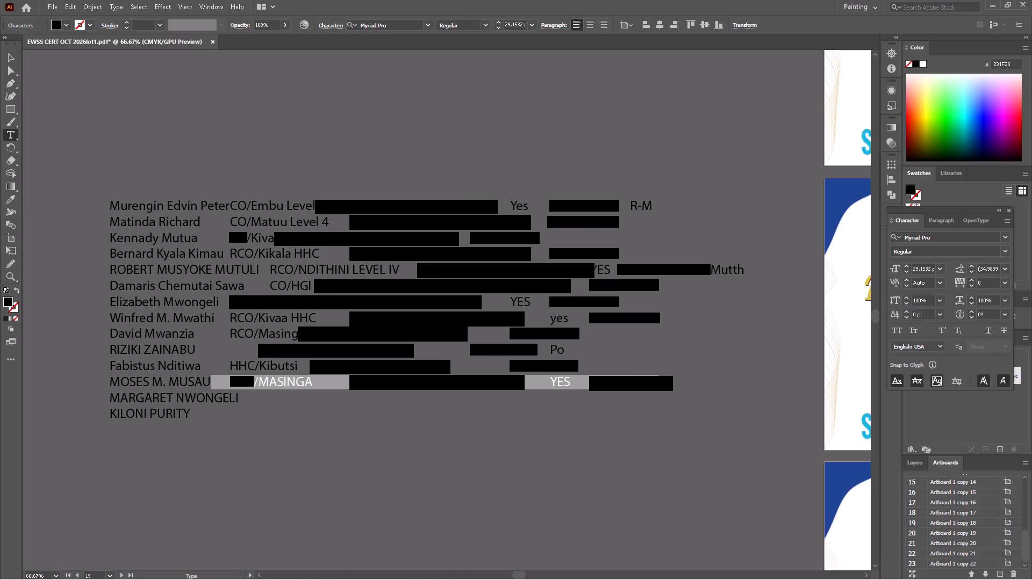
key("BackSpace")
left_click_drag(203, 368, 572, 368)
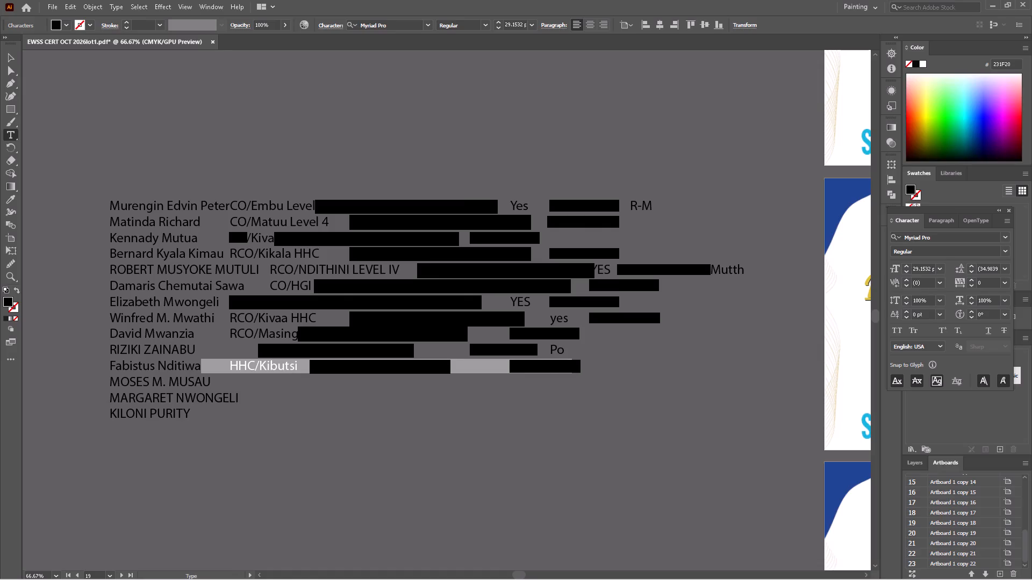
left_click_drag(572, 368, 577, 368)
key("BackSpace")
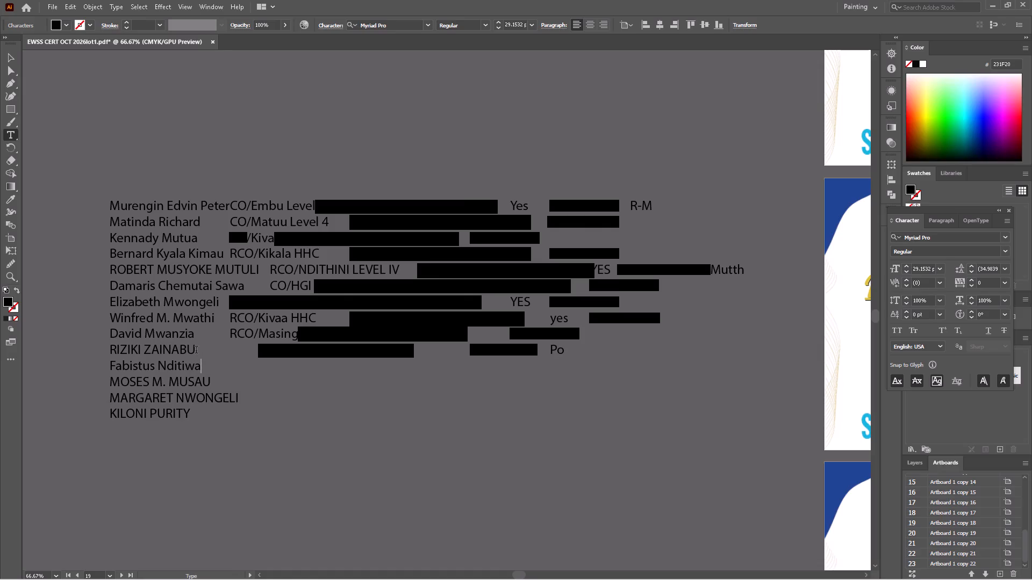
left_click_drag(196, 351, 565, 347)
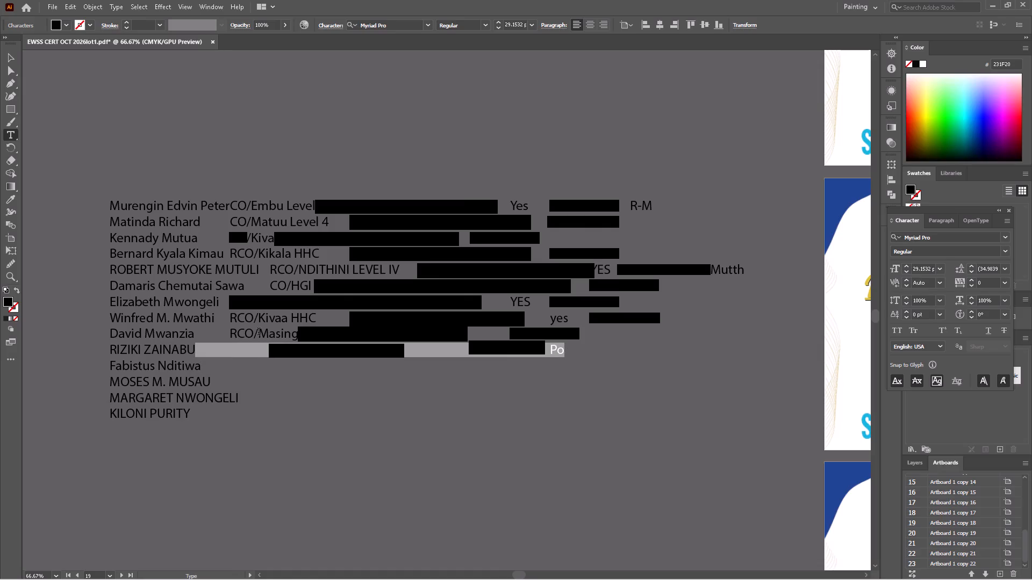
key("BackSpace")
left_click_drag(193, 337, 589, 331)
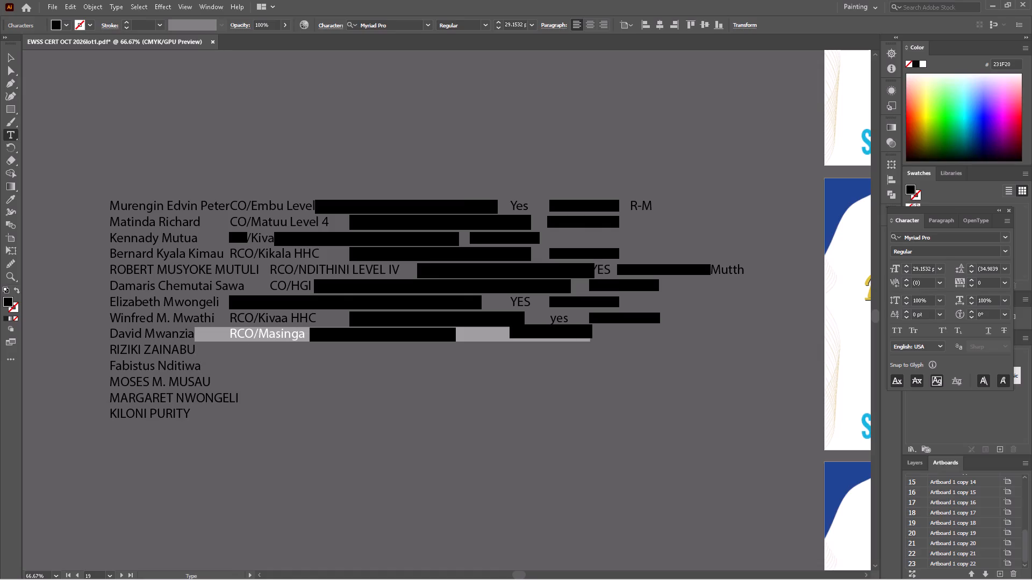
left_click_drag(589, 331, 592, 336)
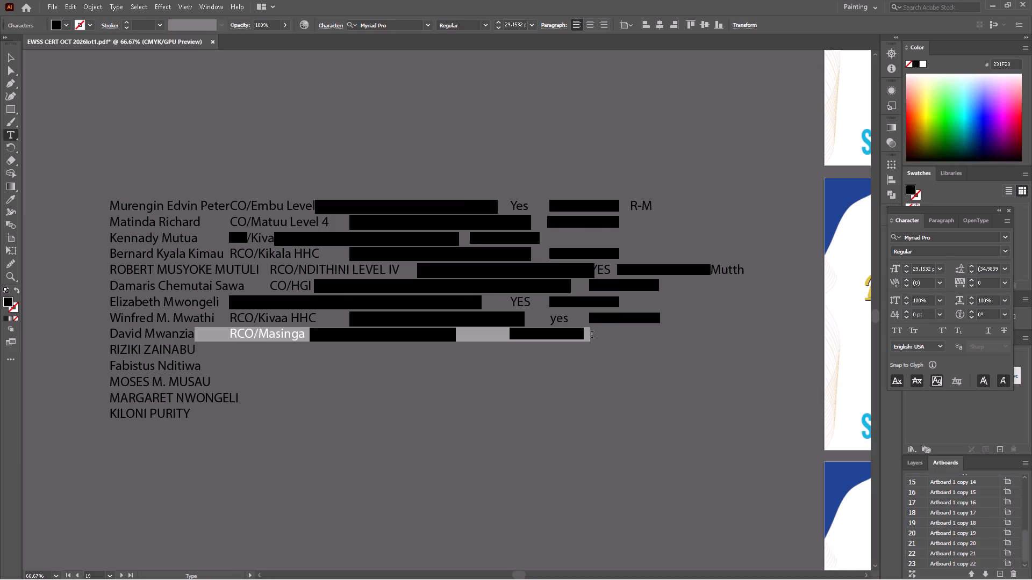
key("BackSpace")
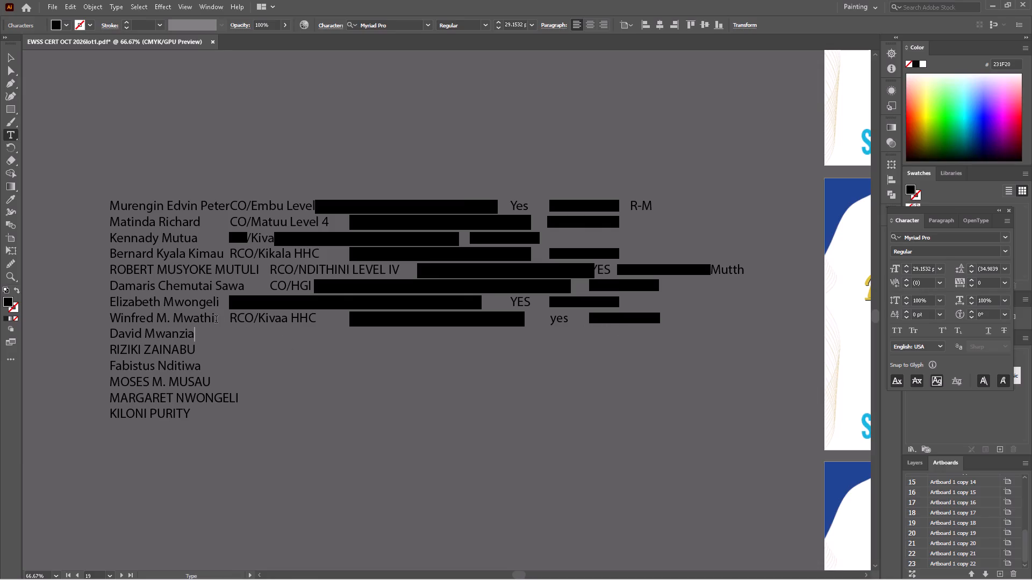
Continue upward from row 8 to row 5, deleting the facility, contact and attendance details after each name.
left_click_drag(216, 320, 658, 320)
key("BackSpace")
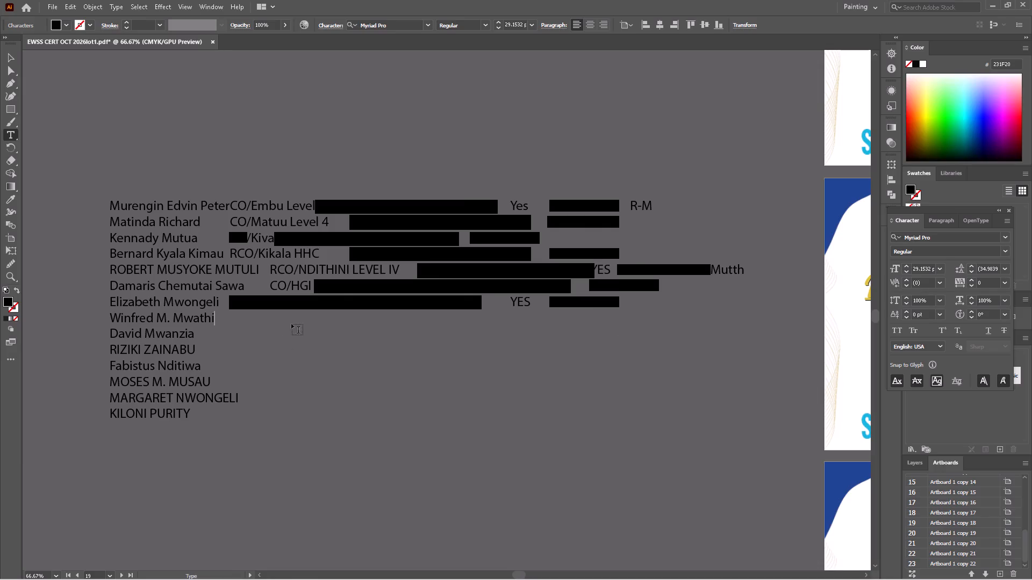
left_click_drag(219, 303, 623, 302)
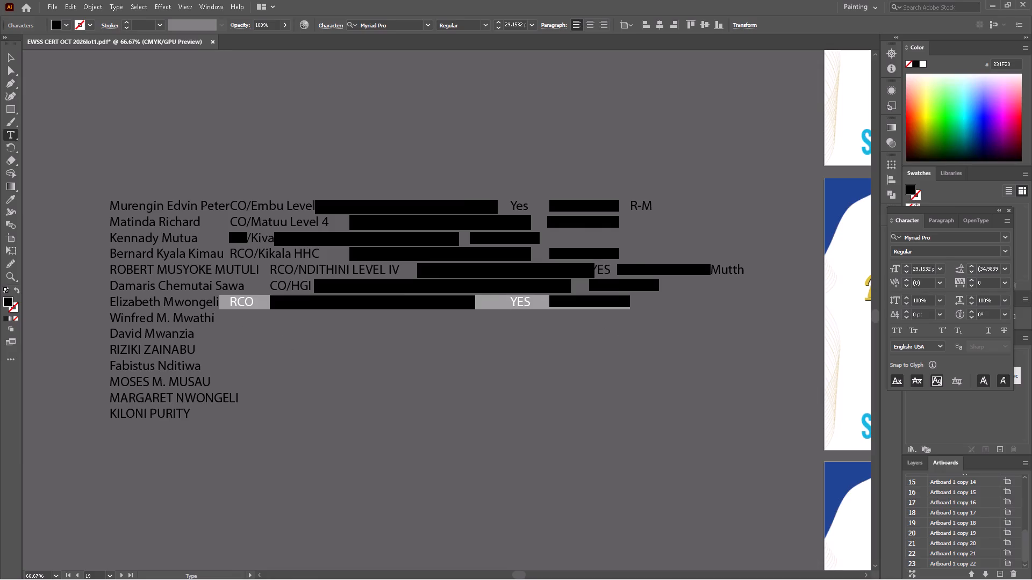
left_click_drag(623, 302, 620, 303)
key("BackSpace")
key("Delete")
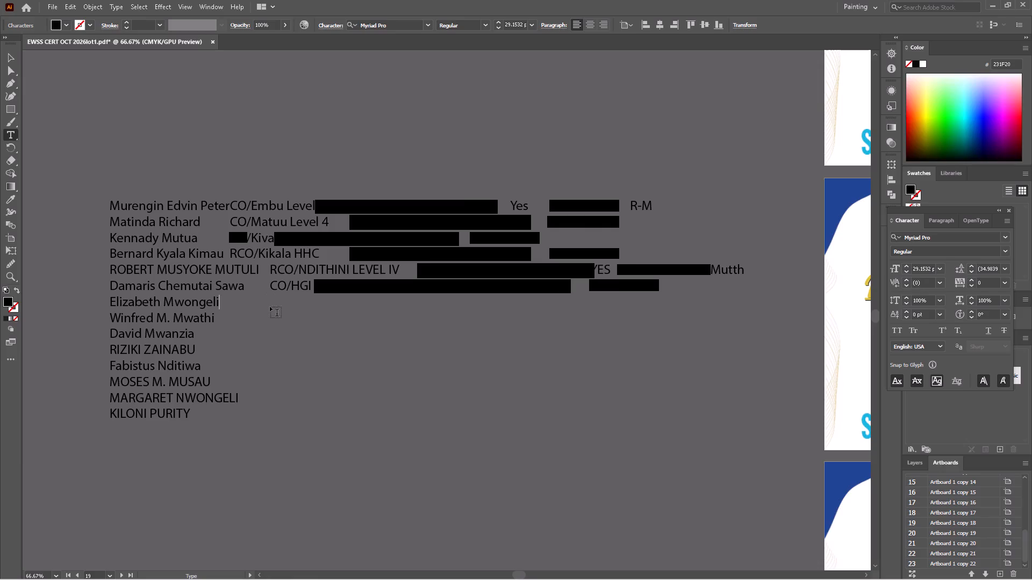
left_click_drag(246, 290, 564, 307)
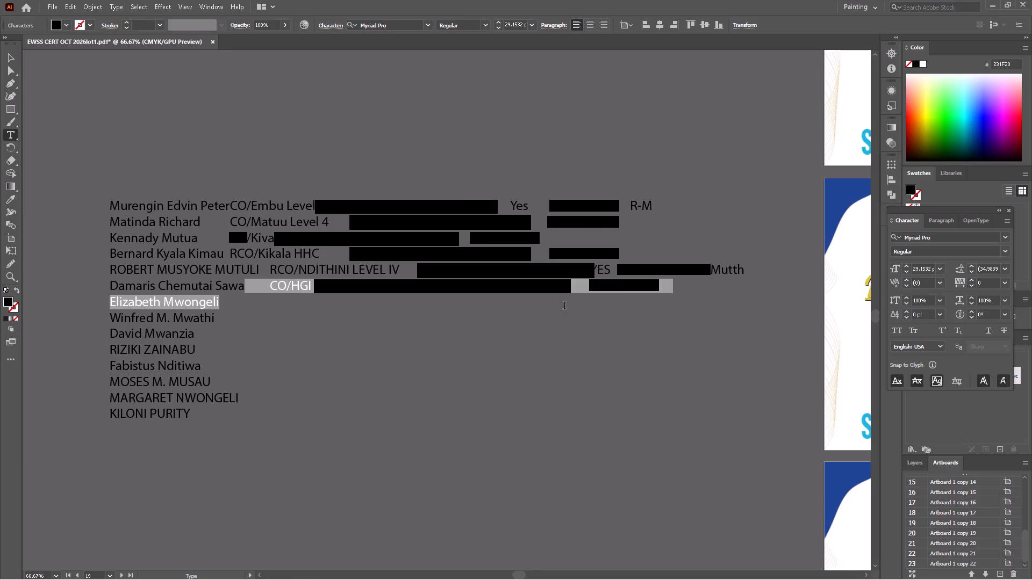
left_click_drag(564, 307, 664, 288)
key("BackSpace")
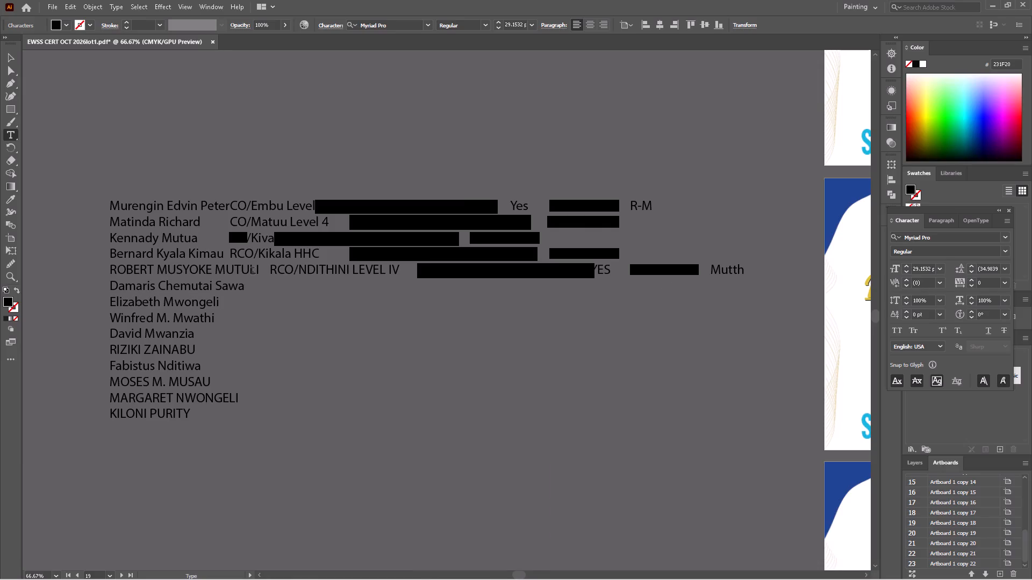
left_click_drag(258, 271, 742, 266)
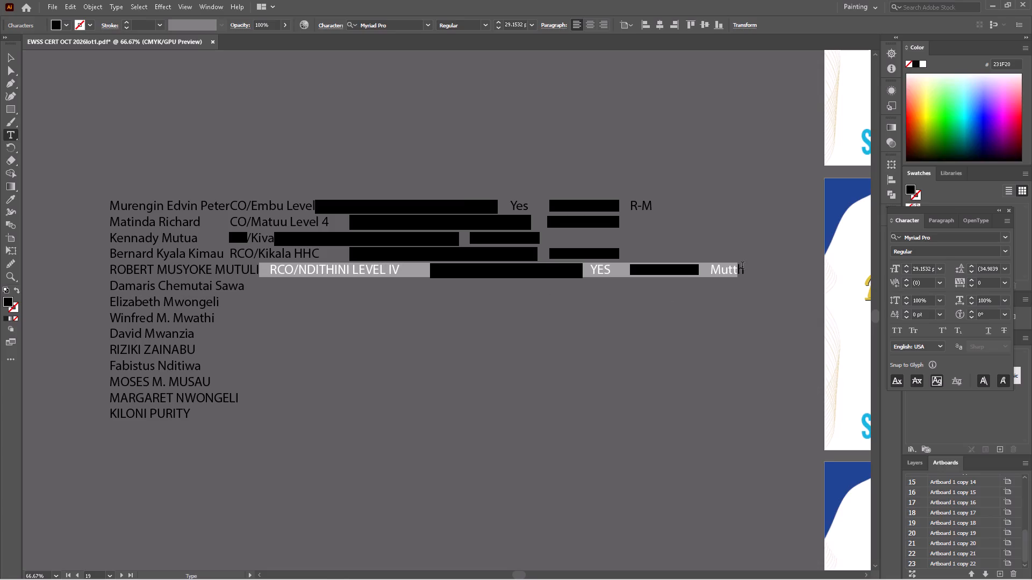
left_click_drag(742, 266, 743, 265)
key("BackSpace")
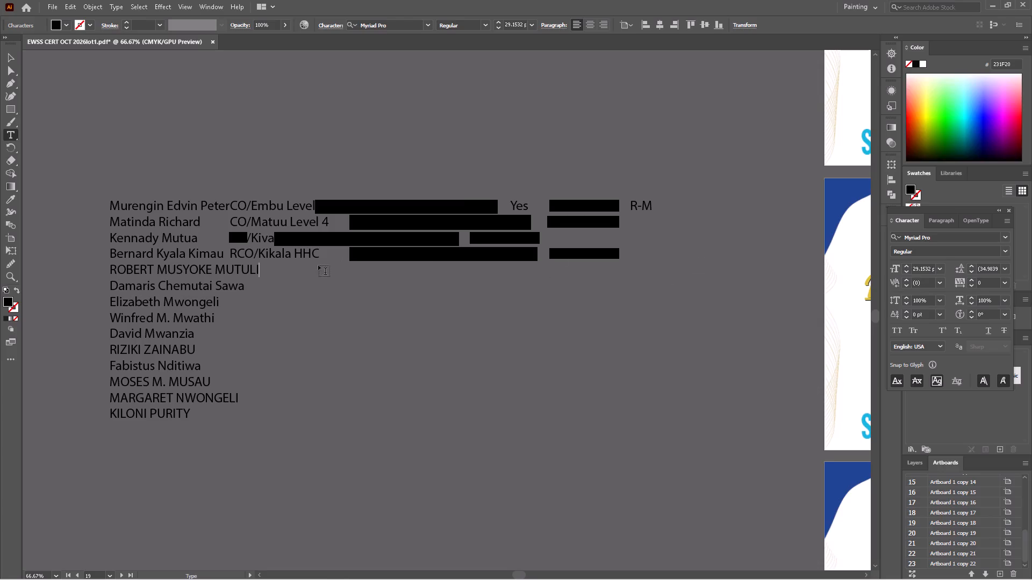
Delete the details after the names in the top four rows and finish editing the text.
left_click_drag(223, 255, 630, 251)
key("BackSpace")
left_click_drag(198, 242, 568, 237)
key("BackSpace")
left_click_drag(202, 226, 622, 219)
key("BackSpace")
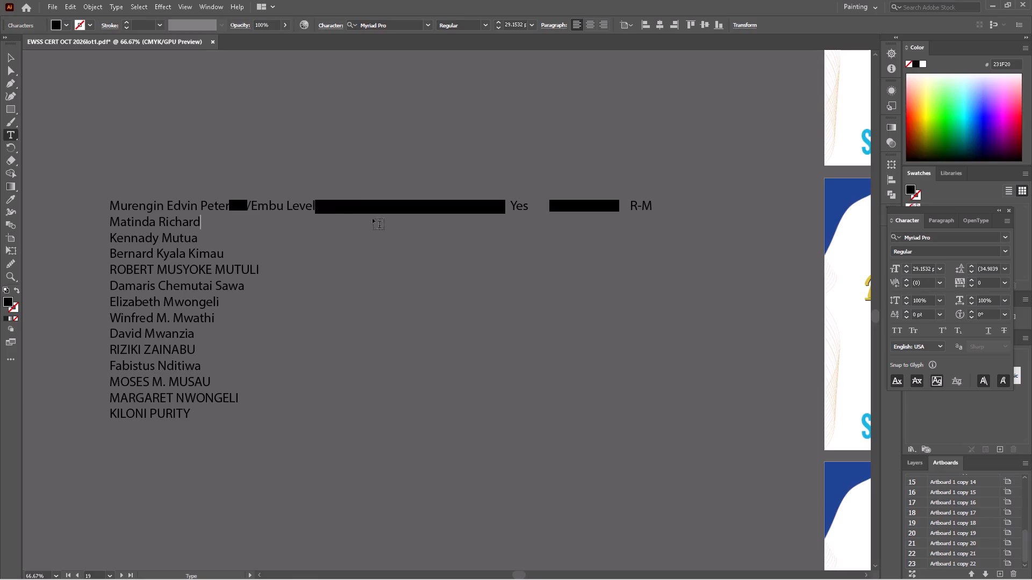
left_click_drag(230, 206, 489, 206)
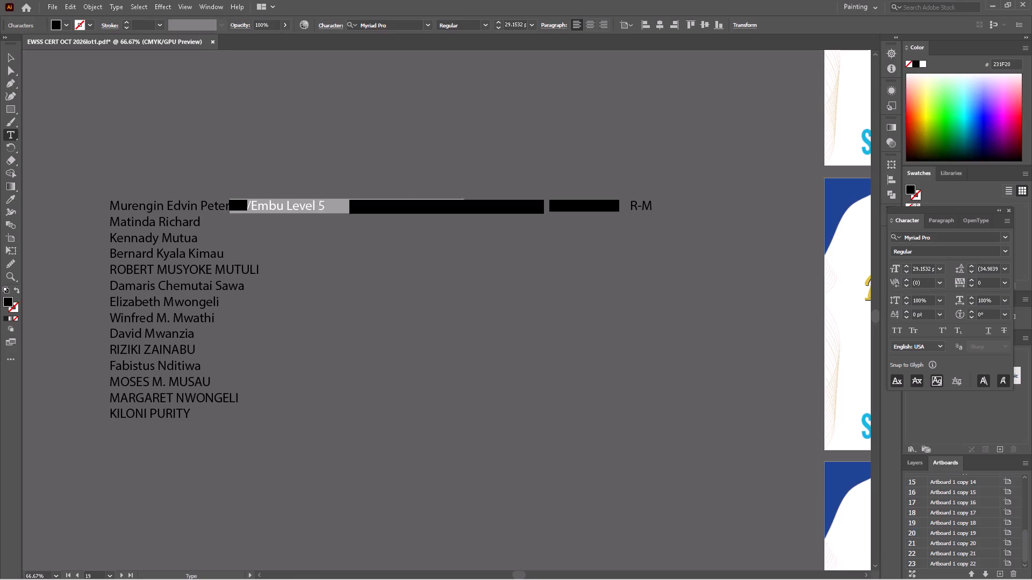
left_click_drag(489, 206, 663, 196)
key("BackSpace")
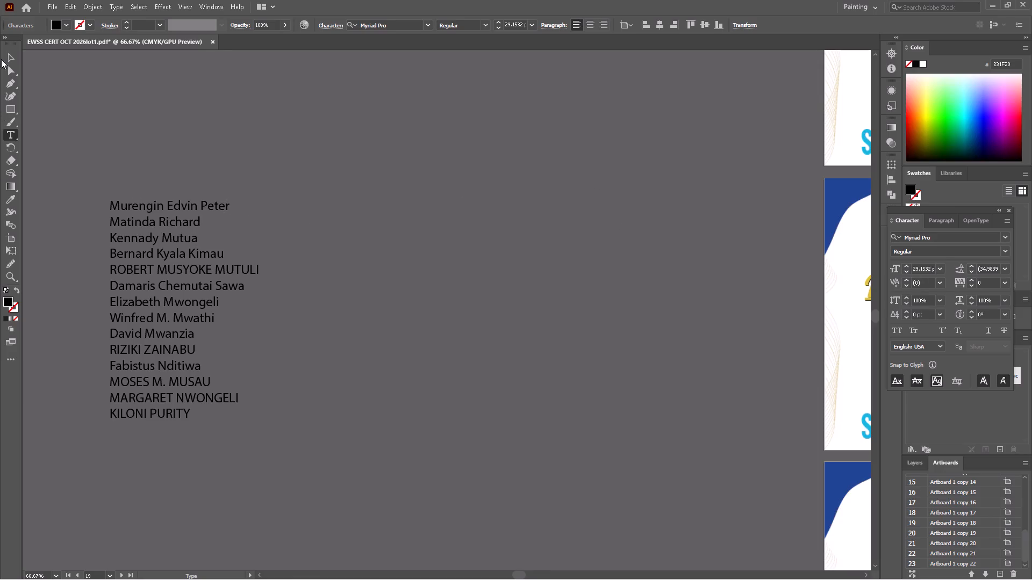
left_click(9, 54)
left_click(523, 274)
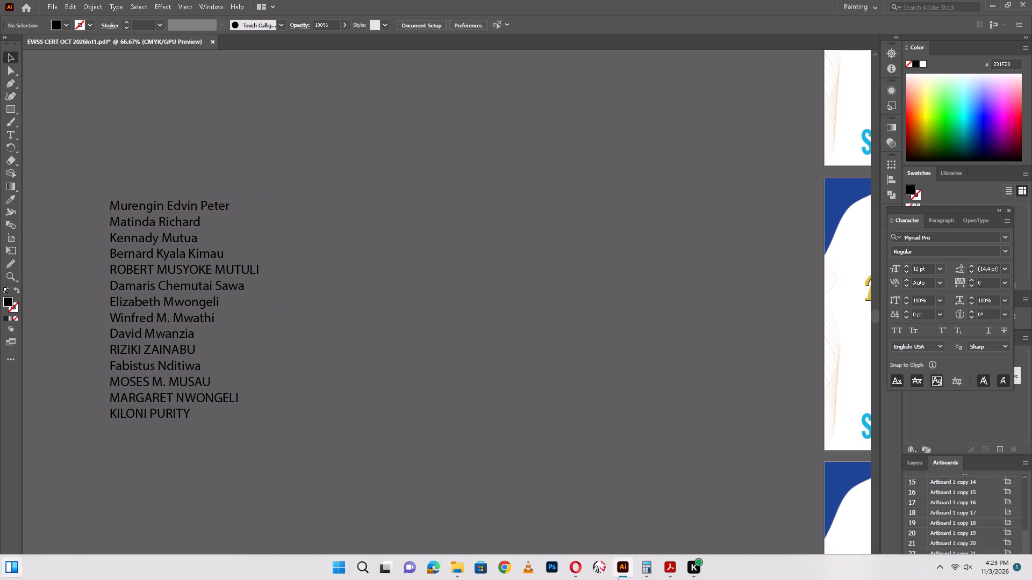
Change the case of the whole attendee name list to Title Case.
left_click(205, 264)
left_click(120, 10)
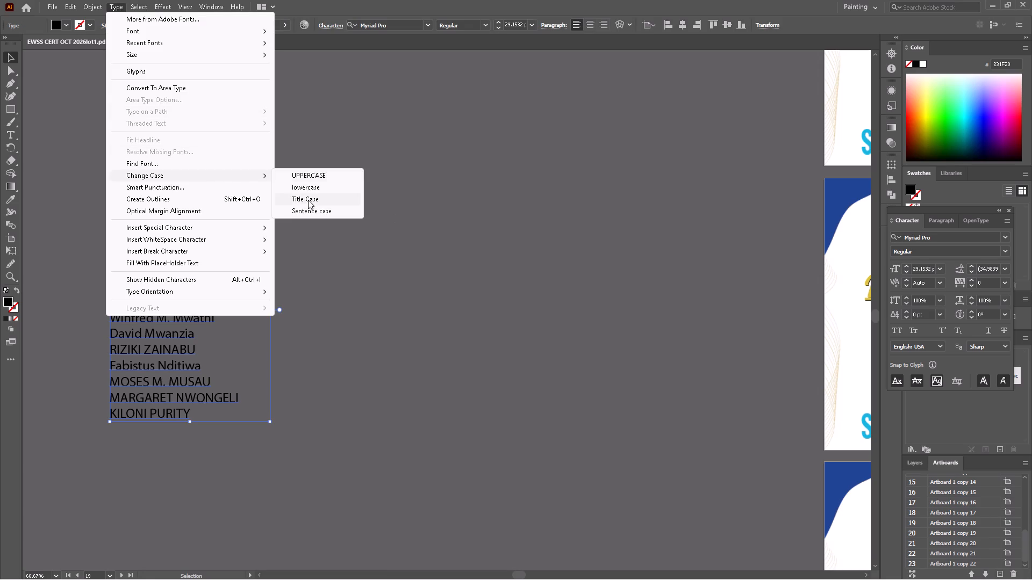
left_click(308, 201)
Enlarge the attendee name list to about 36 pt text and move it farther from the certificates.
left_click_drag(269, 198, 269, 198)
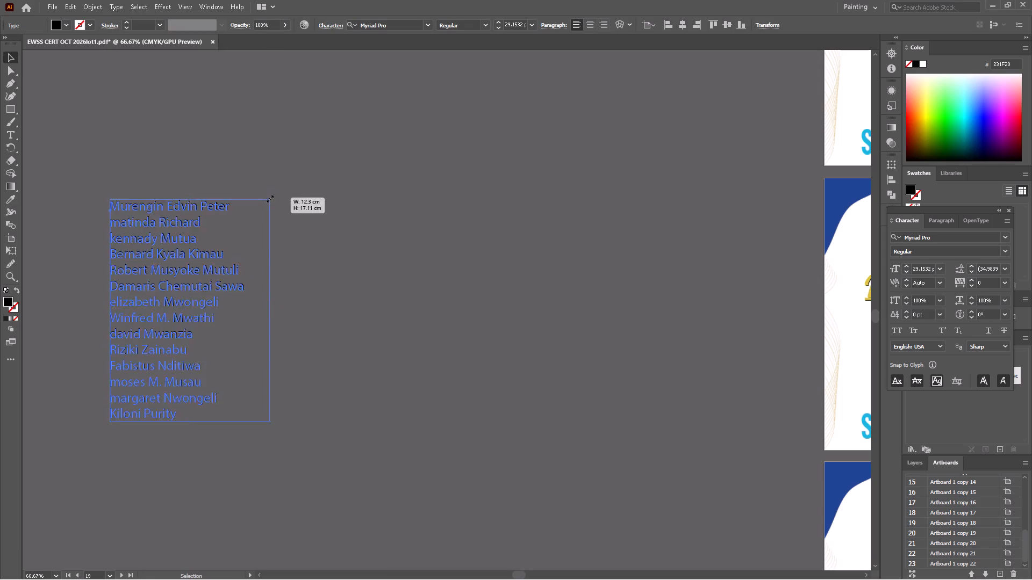
left_click_drag(269, 198, 322, 146)
left_click_drag(206, 212, 153, 214)
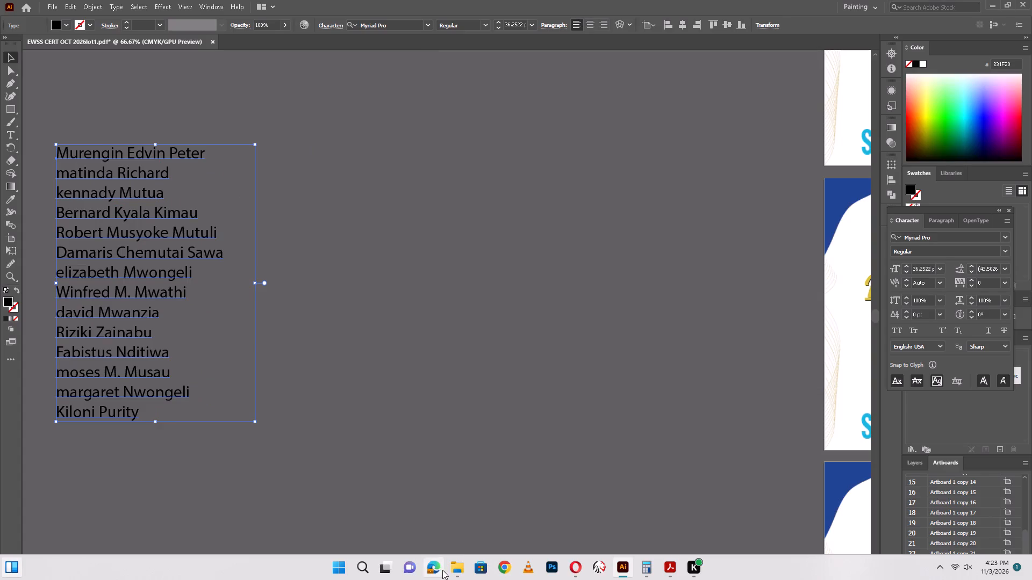
Place the scan CamScanner 10-22-2026 13.49 from the Downloads folder on the canvas between the name list and certificates.
left_click(456, 566)
left_click(524, 510)
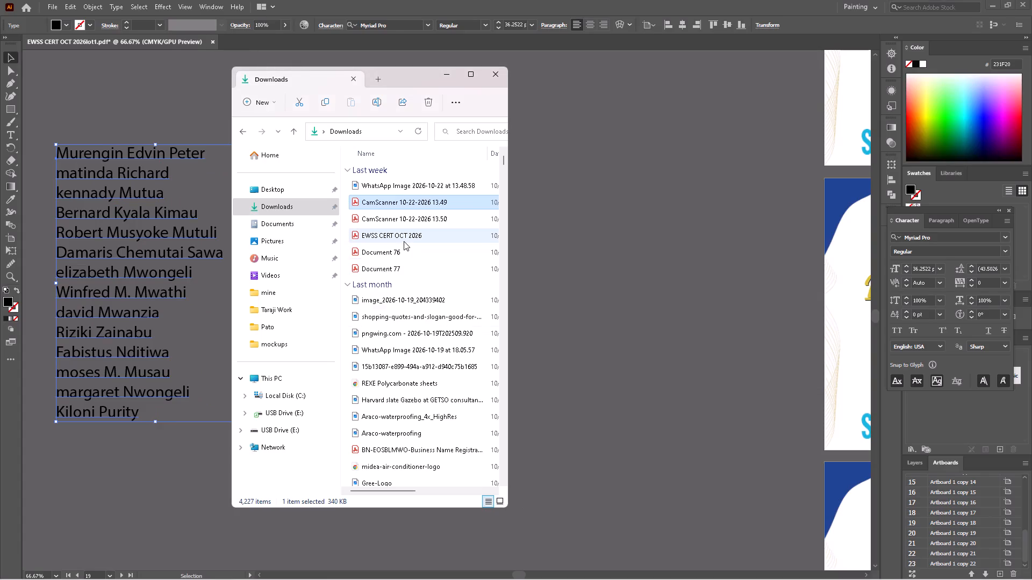
left_click_drag(398, 199, 590, 219)
left_click(590, 261)
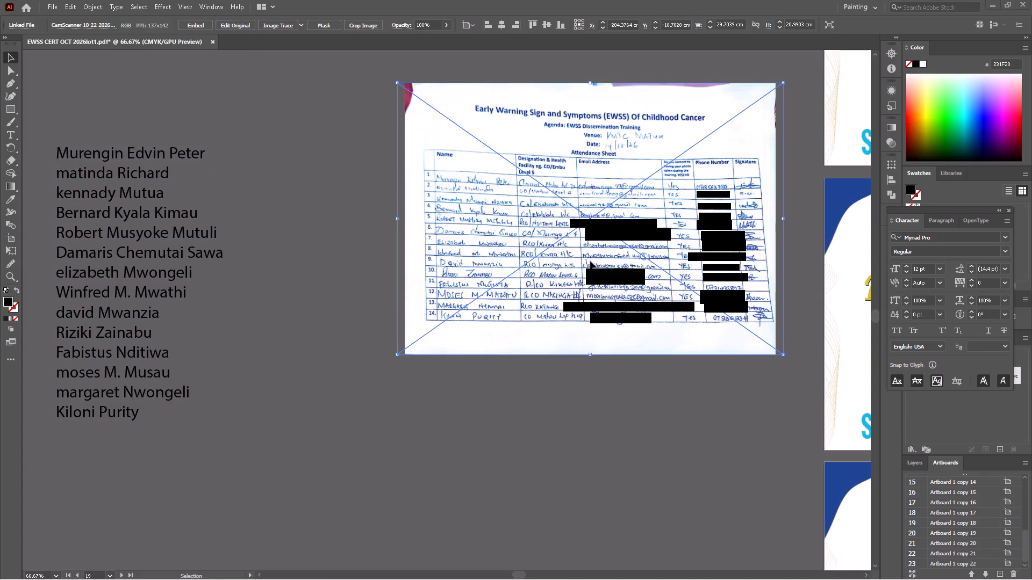
Crop the placed scan to the numbered Name column, removing the sheet heading and the other columns.
right_click(537, 228)
left_click(572, 279)
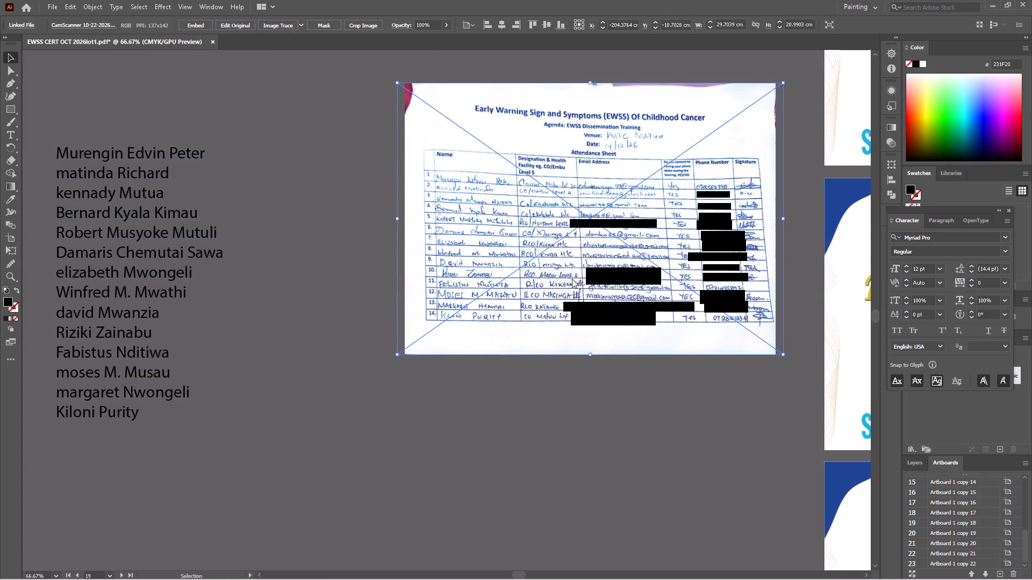
left_click_drag(782, 218, 519, 287)
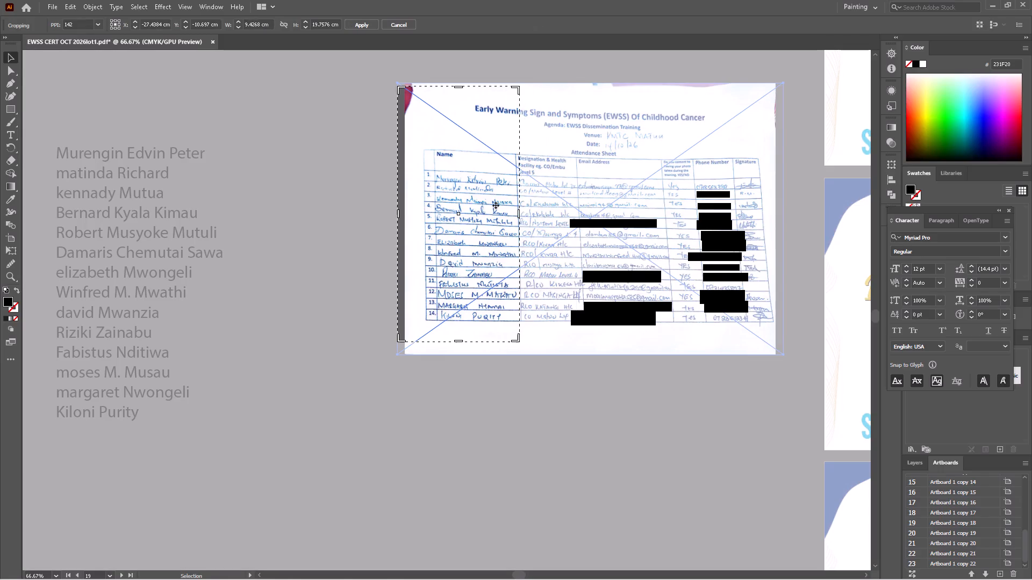
left_click_drag(455, 88, 468, 134)
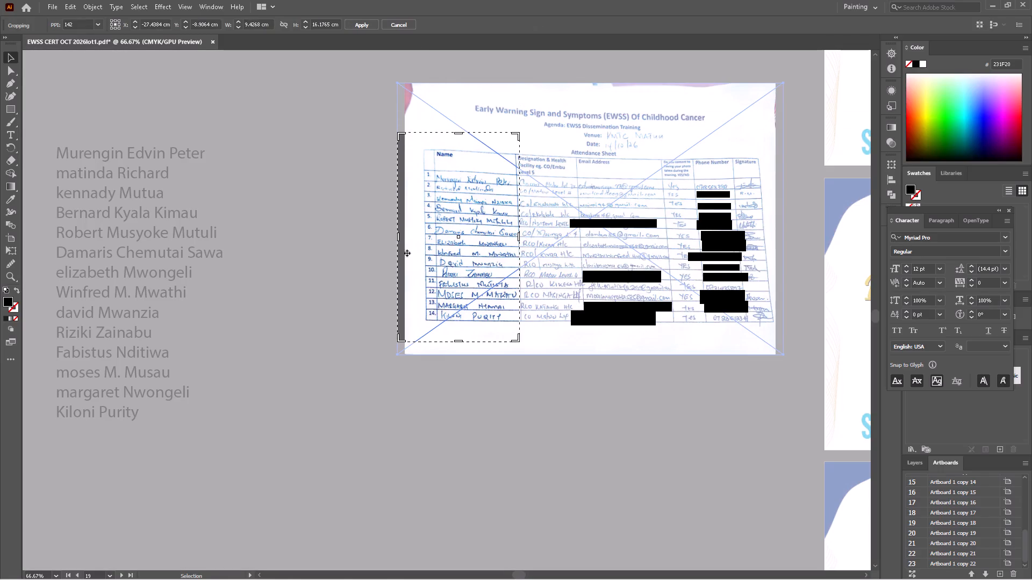
left_click_drag(400, 240, 416, 242)
left_click_drag(469, 339, 479, 324)
left_click(363, 28)
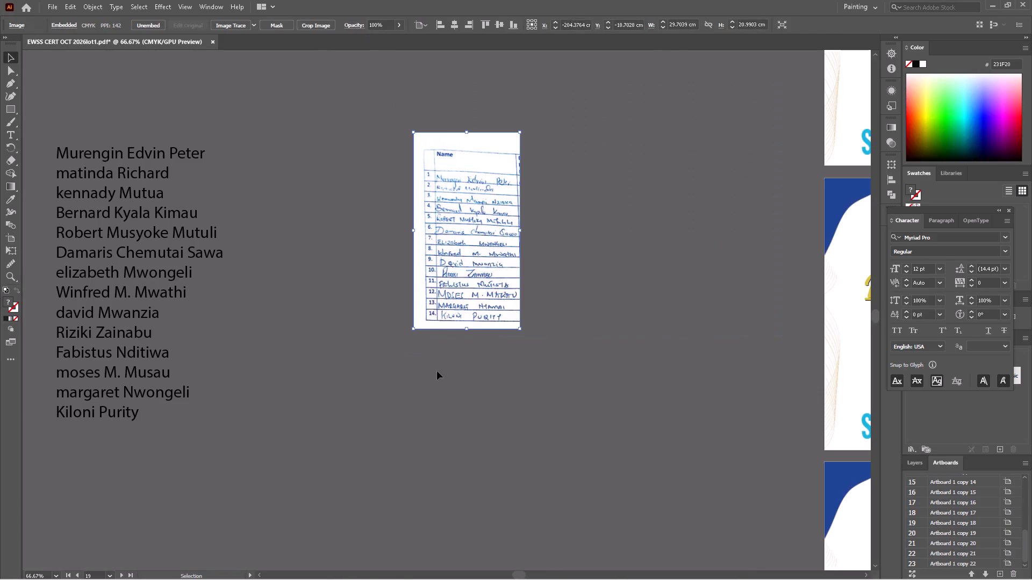
Scale the cropped scan up to about 15.2 by 28.1 cm and move it closer to the name list.
left_click_drag(415, 329, 317, 496, "shift")
left_click_drag(391, 418, 387, 415)
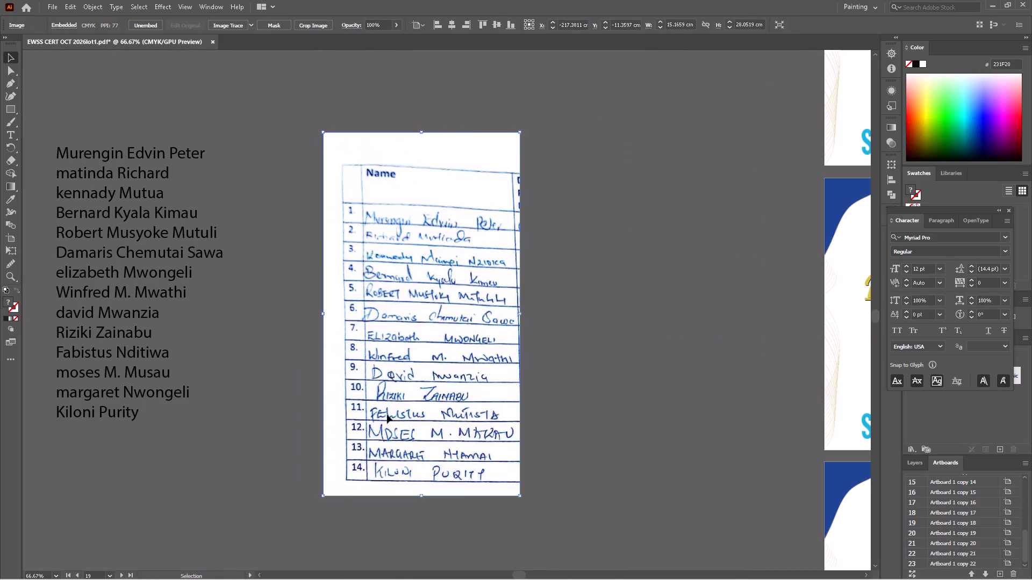
left_click_drag(387, 415, 321, 407)
Using the Type tool, correct row 1's first name to Muranguri and replace the v in its middle name with w.
key("space")
key("space")
key("space")
key("space")
key("space")
key("space")
key("space")
key("space")
key("space")
key("space")
key("space")
key("space")
key("space")
key("space")
key("space")
key("space")
key("space")
key("space")
key("space")
key("space")
left_click_drag(315, 425, 674, 438)
left_click_drag(674, 436, 657, 441)
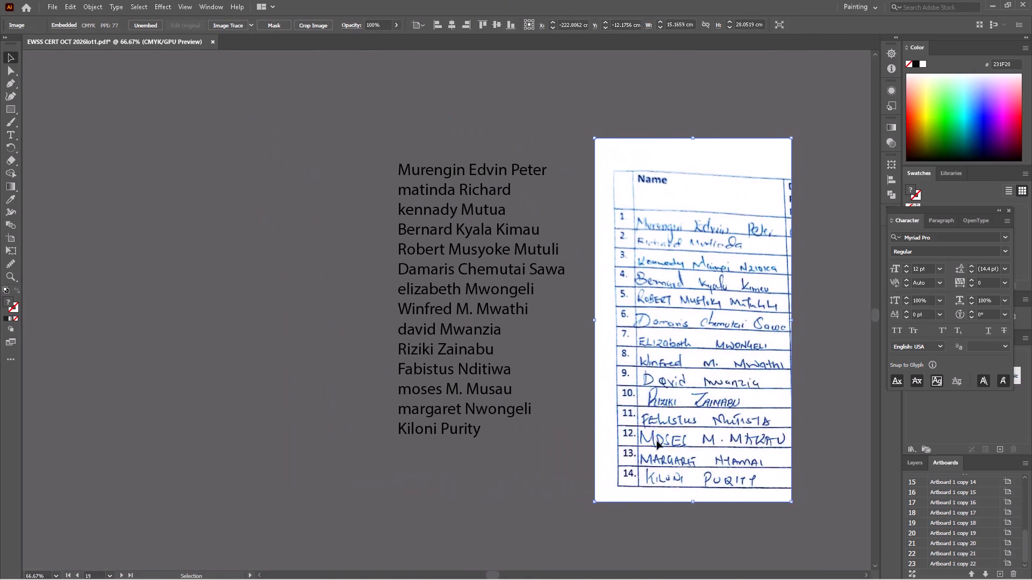
left_click(11, 128)
left_click_drag(426, 173, 465, 169)
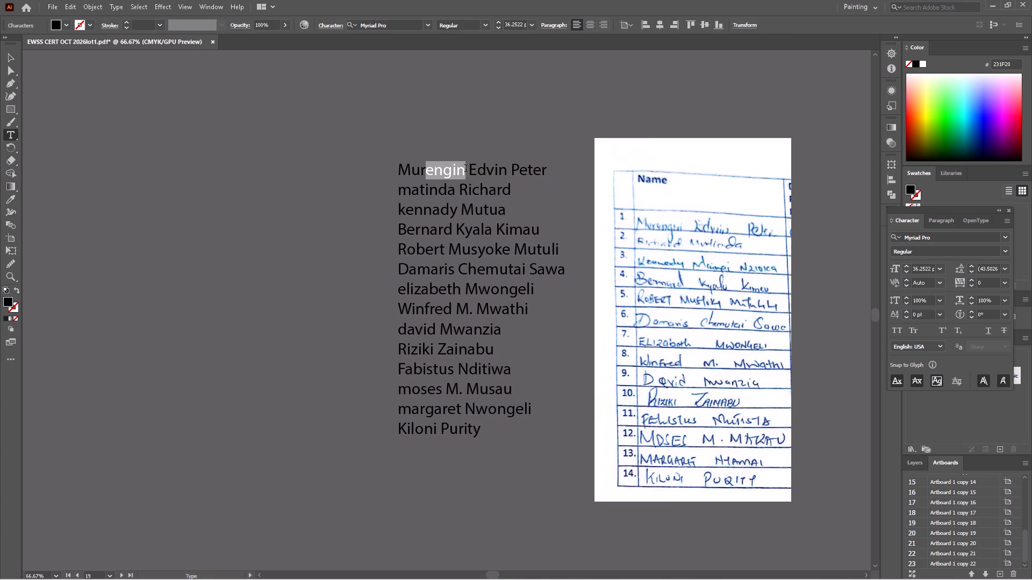
type("anguri")
left_click(494, 172)
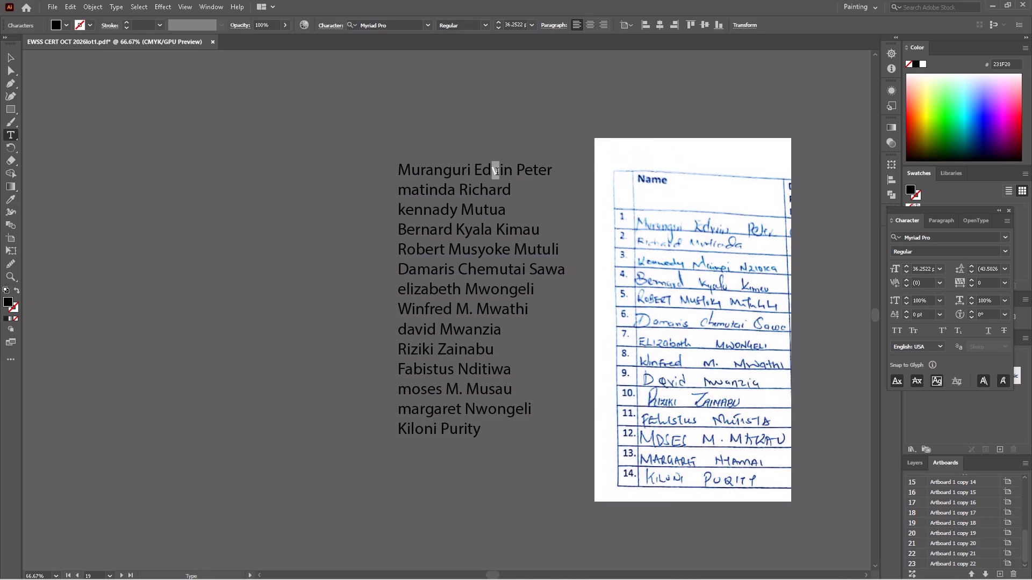
key("w")
In row 2, delete the leading name and add the surname Mutinda after the remaining name.
left_click_drag(458, 191, 396, 195)
key("BackSpace")
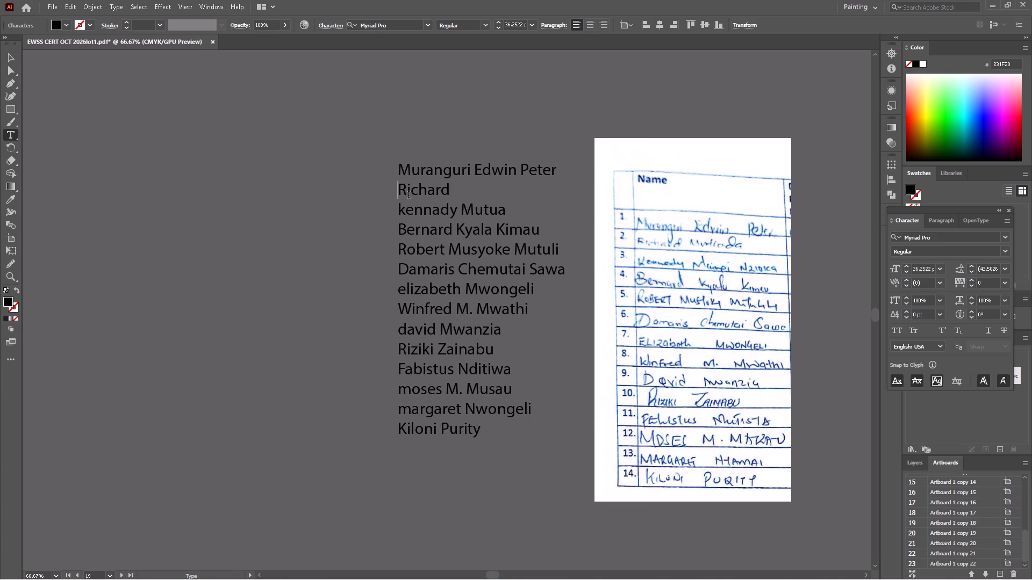
left_click(448, 191)
key("space")
type("Mutinda")
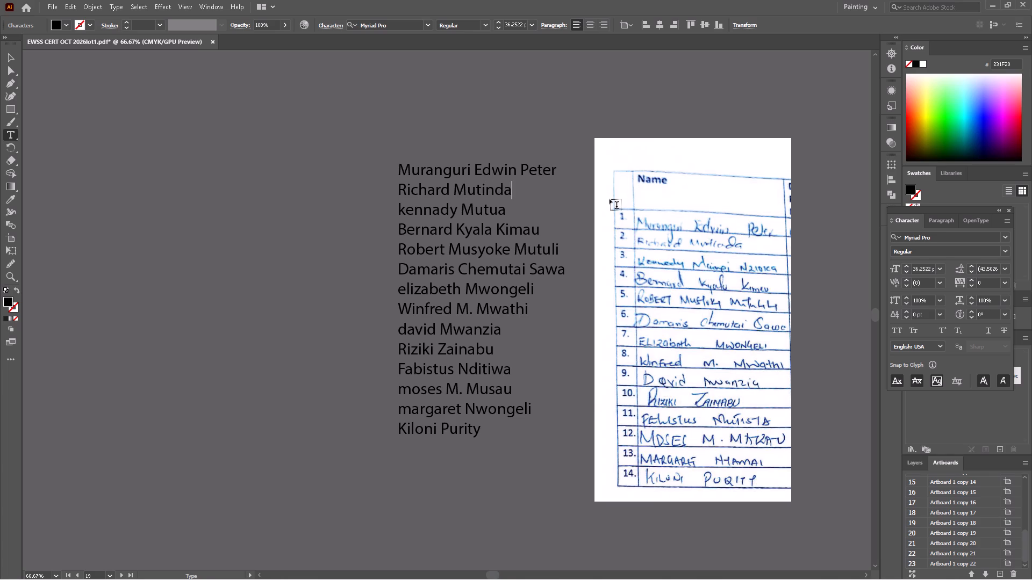
In row 3, change the a in the first name to e and replace the surname with Nzioka.
left_click_drag(433, 213, 438, 213)
key("e")
left_click_drag(464, 213, 504, 212)
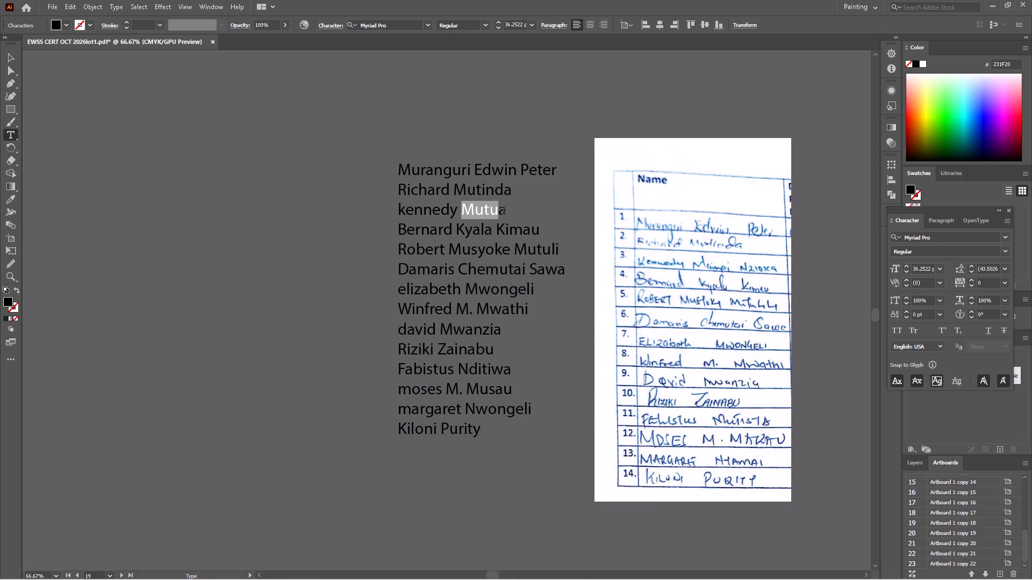
left_click_drag(504, 212, 514, 211)
type("Nzioka")
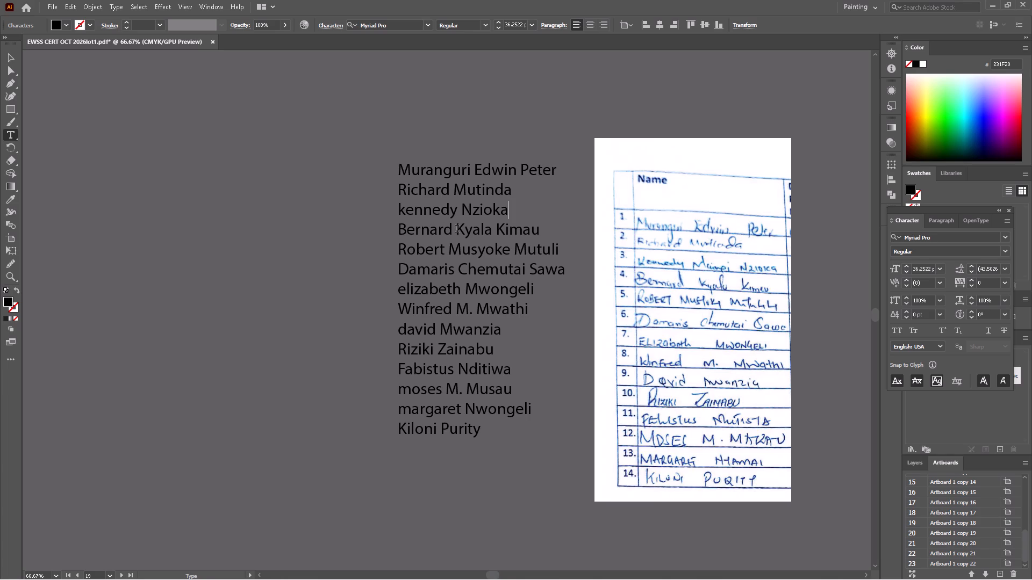
In row 4, end the middle name with o and change the a in the last name to e.
left_click(486, 230)
key("o")
left_click_drag(532, 227, 538, 227)
left_click(526, 233)
key("e")
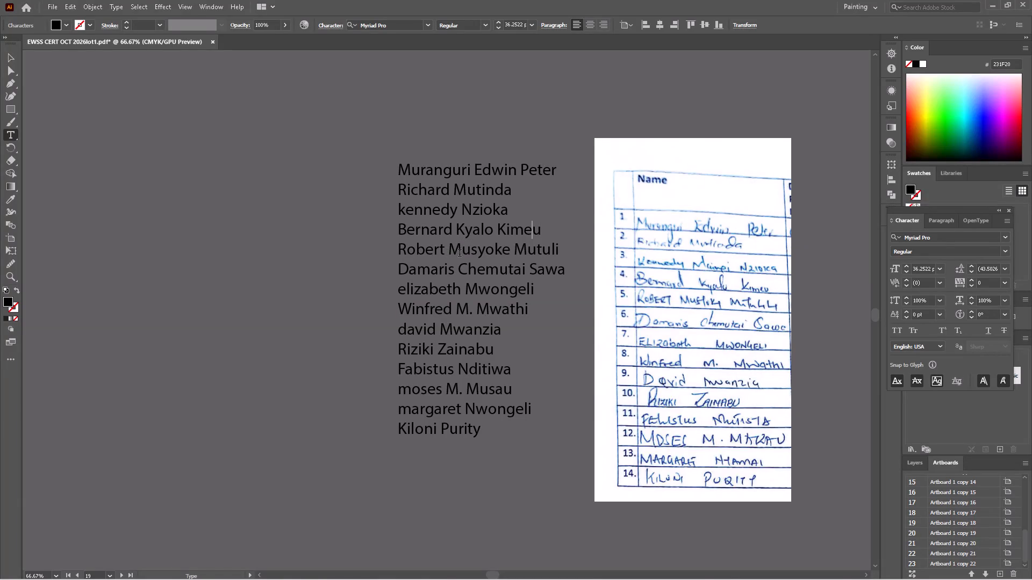
In row 5, end the middle name with a and delete the last name; in row 6, end the surname with e.
left_click_drag(503, 251, 509, 250)
key("a")
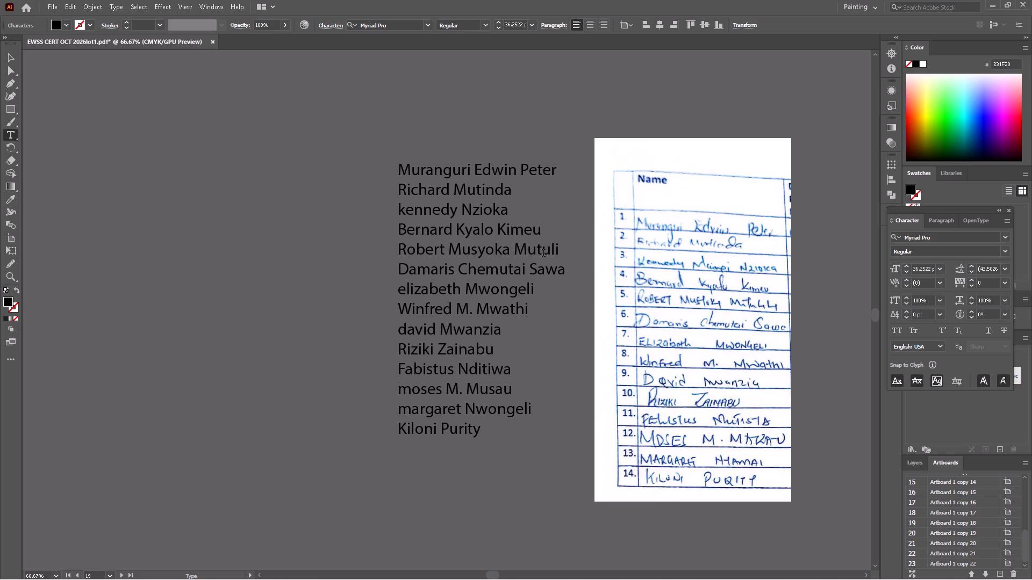
left_click_drag(513, 252, 576, 252)
key("BackSpace")
key("BackSpace")
left_click_drag(558, 270, 564, 270)
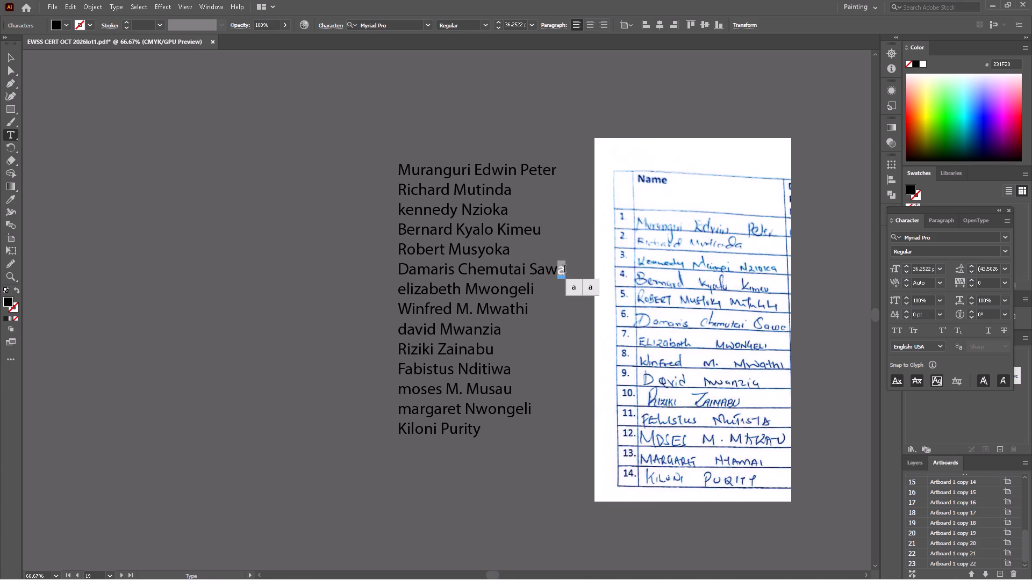
key("e")
Capitalize the first letter of the first names in rows 7 and 9.
left_click_drag(402, 291, 397, 292)
key("shift+e")
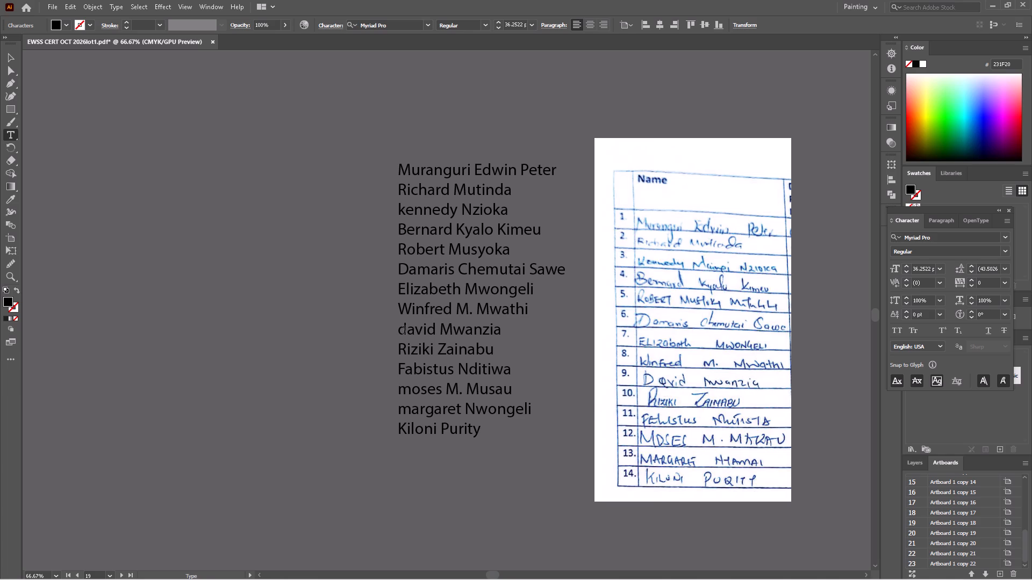
left_click_drag(404, 331, 398, 331)
key("shift+d")
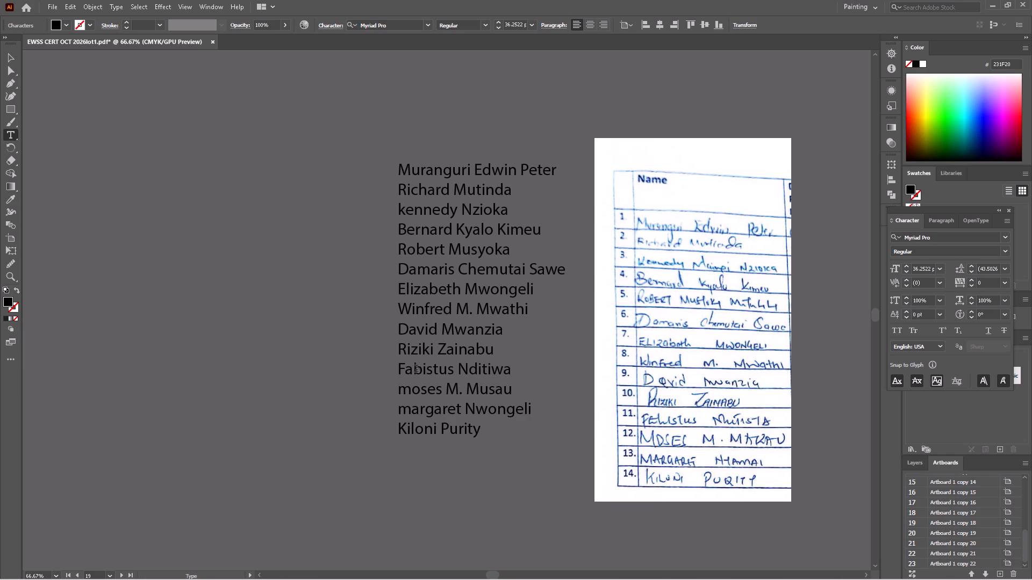
In row 11, change the ab in the first name to el and replace the surname with Mutisya.
left_click_drag(407, 369, 420, 372)
key("l")
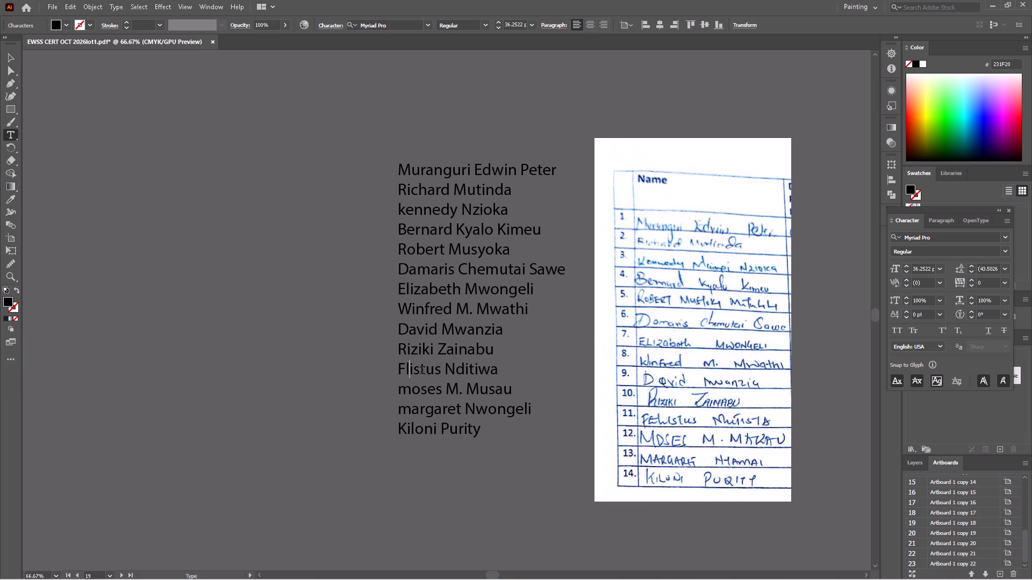
key("Left")
key("e")
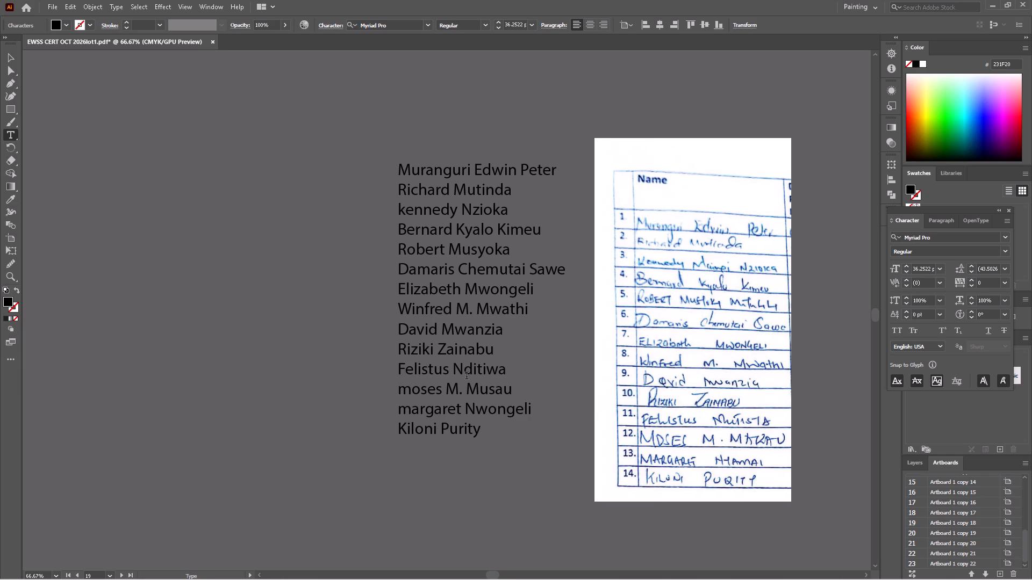
left_click_drag(456, 371, 507, 369)
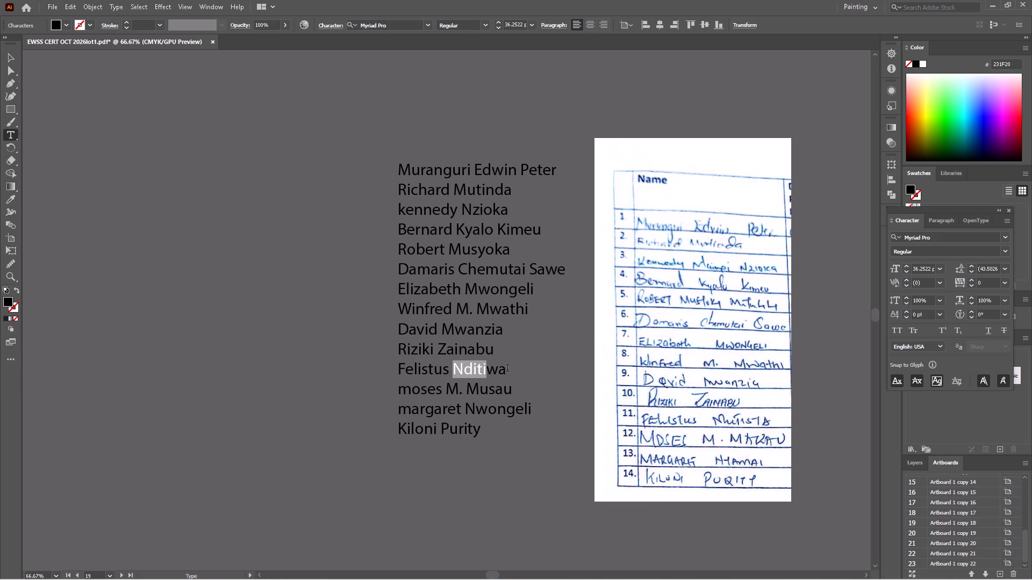
left_click_drag(507, 369, 508, 369)
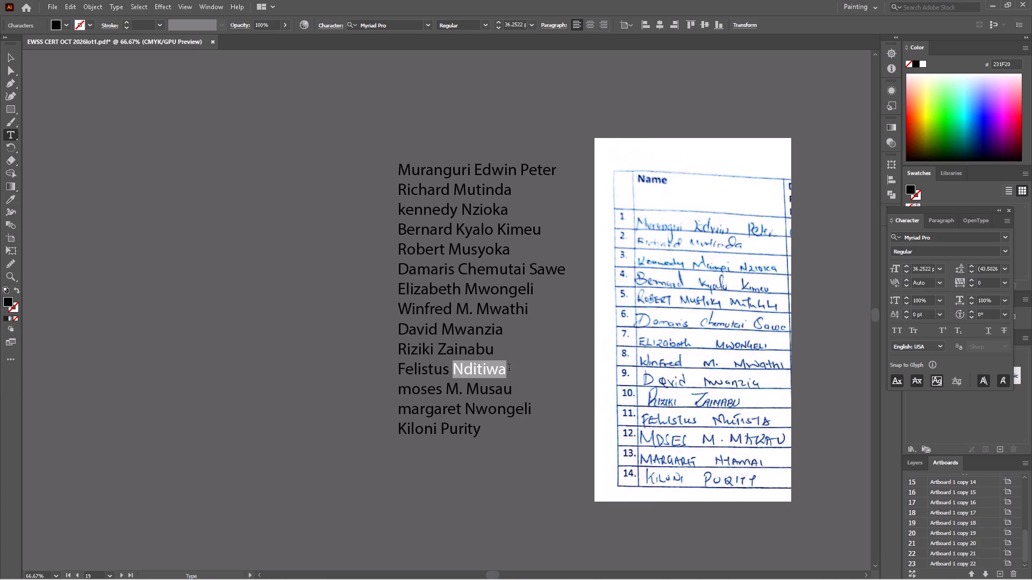
type("Mutisya")
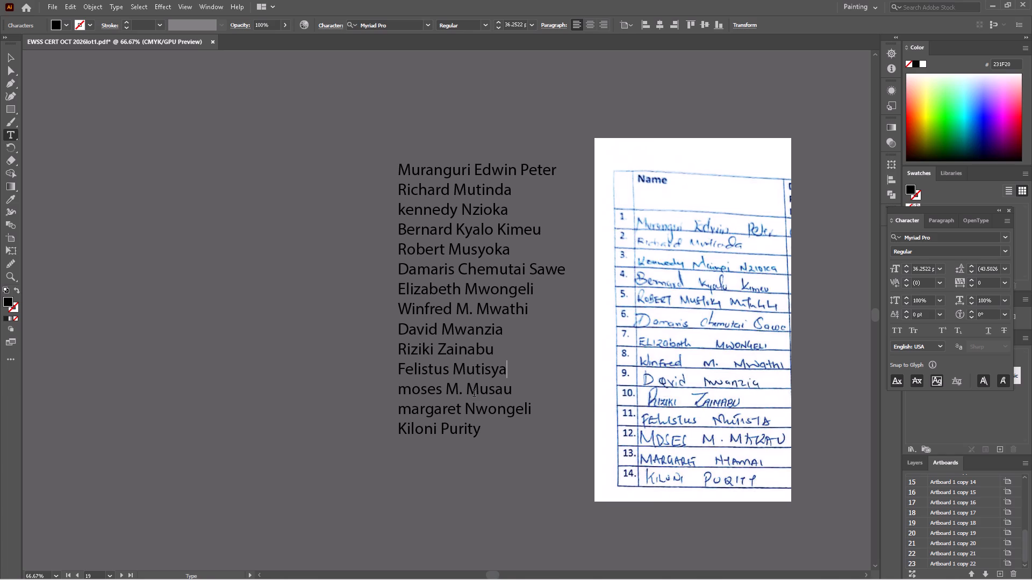
Correct the surname in row 12 to Makau and the surname in row 13 to Nyamai.
left_click_drag(483, 392, 511, 386)
type("aka")
key("u")
left_click_drag(475, 412, 535, 408)
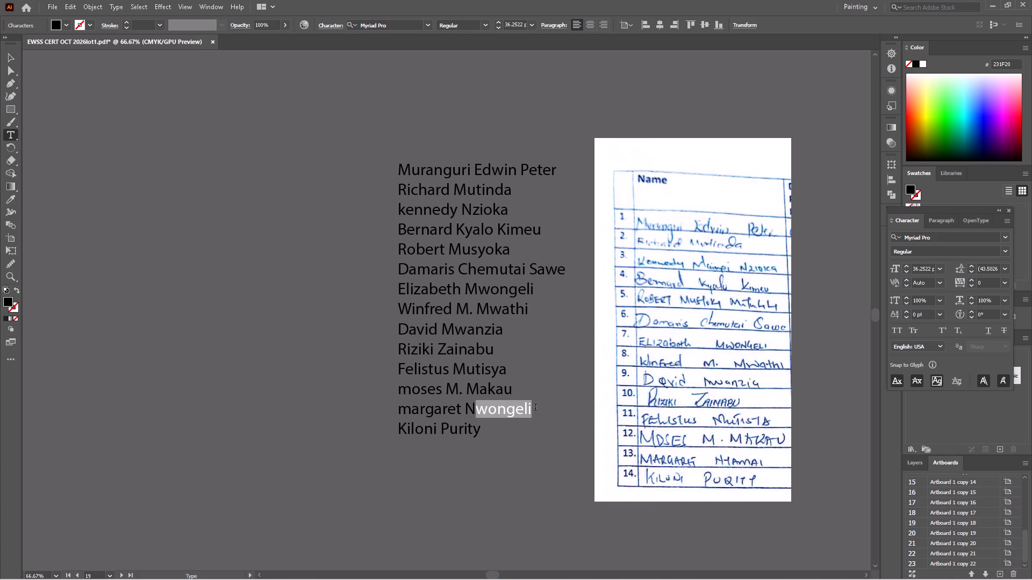
type("ya")
type("ma")
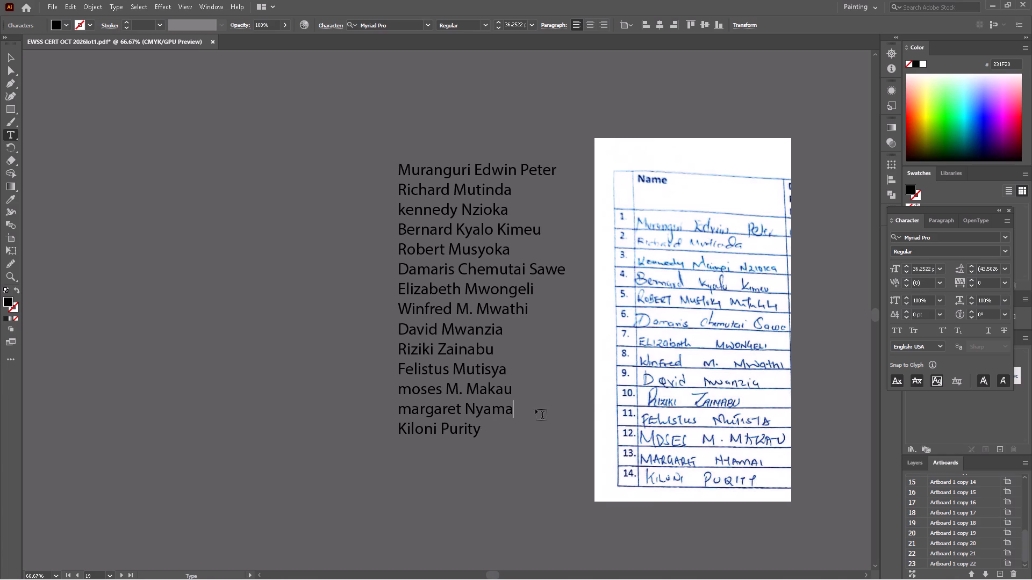
key("i")
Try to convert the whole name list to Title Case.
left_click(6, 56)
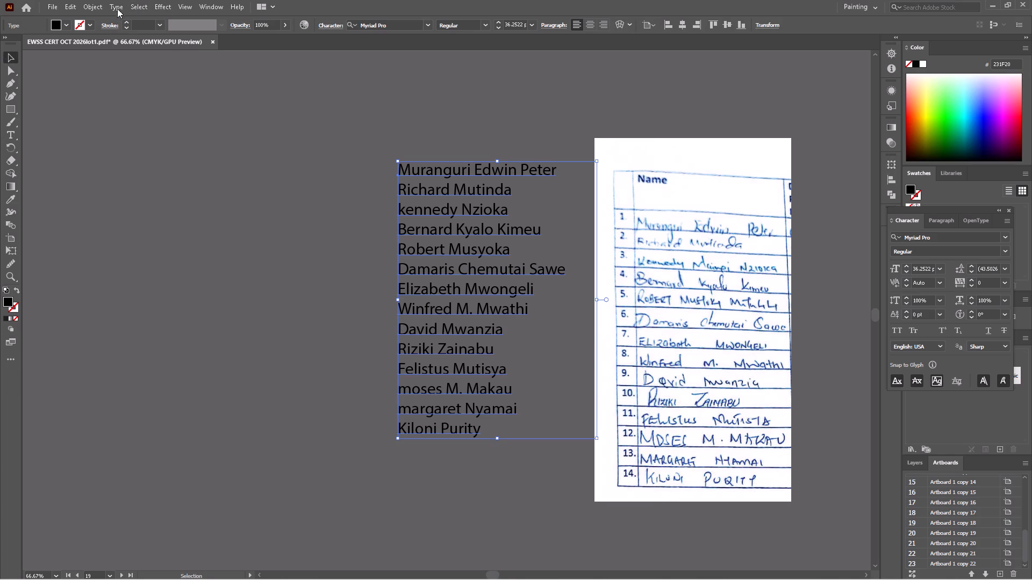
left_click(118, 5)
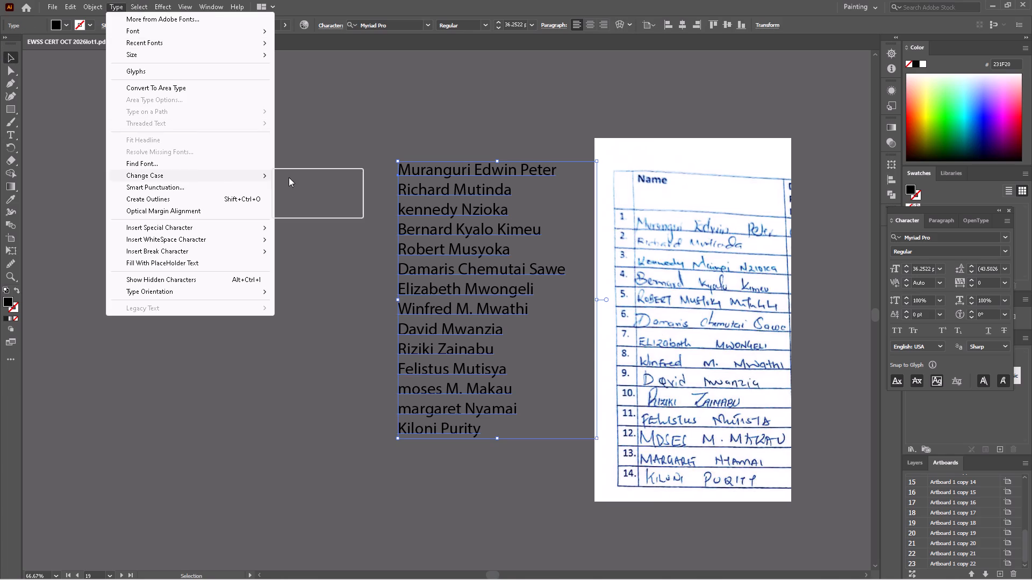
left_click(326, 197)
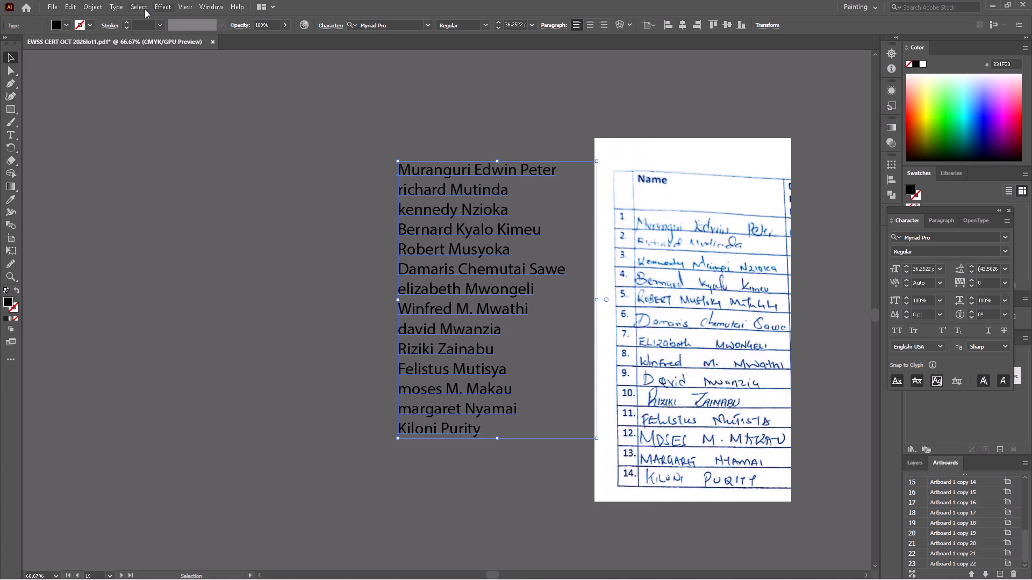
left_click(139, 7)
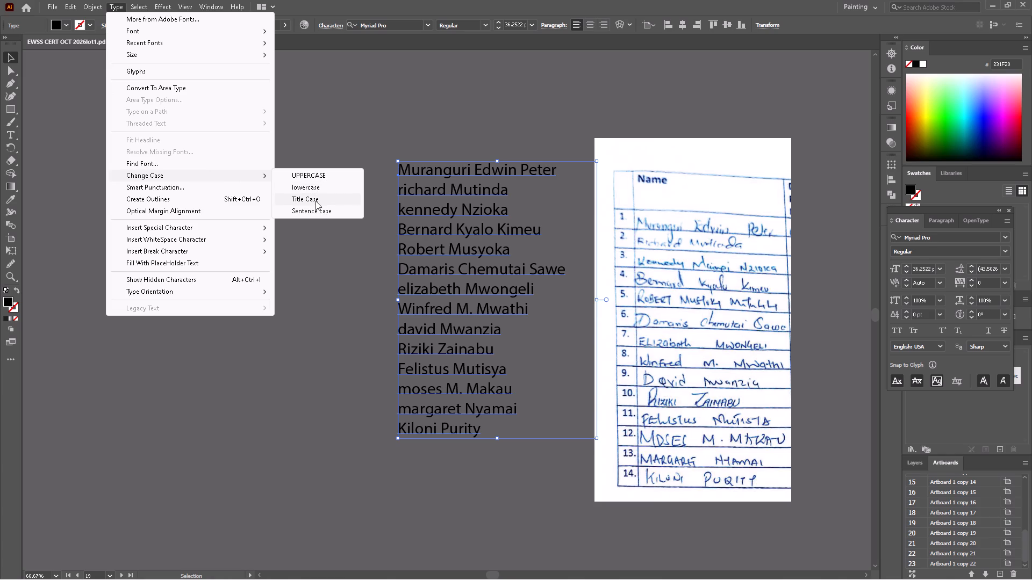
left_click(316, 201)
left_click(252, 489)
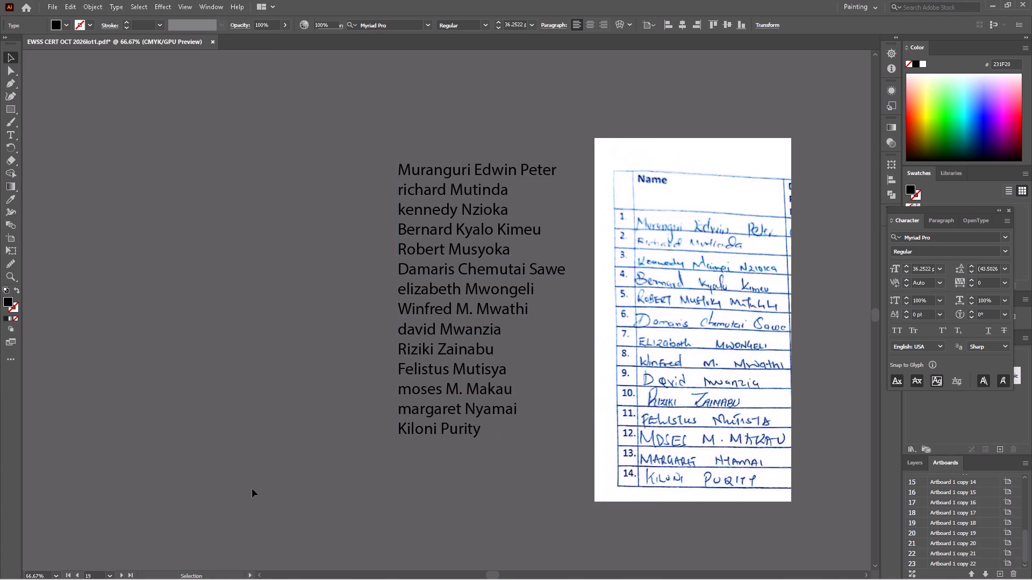
Capitalize the first letter of the first names in rows 9, 13 and 12 of the list.
left_click(407, 330)
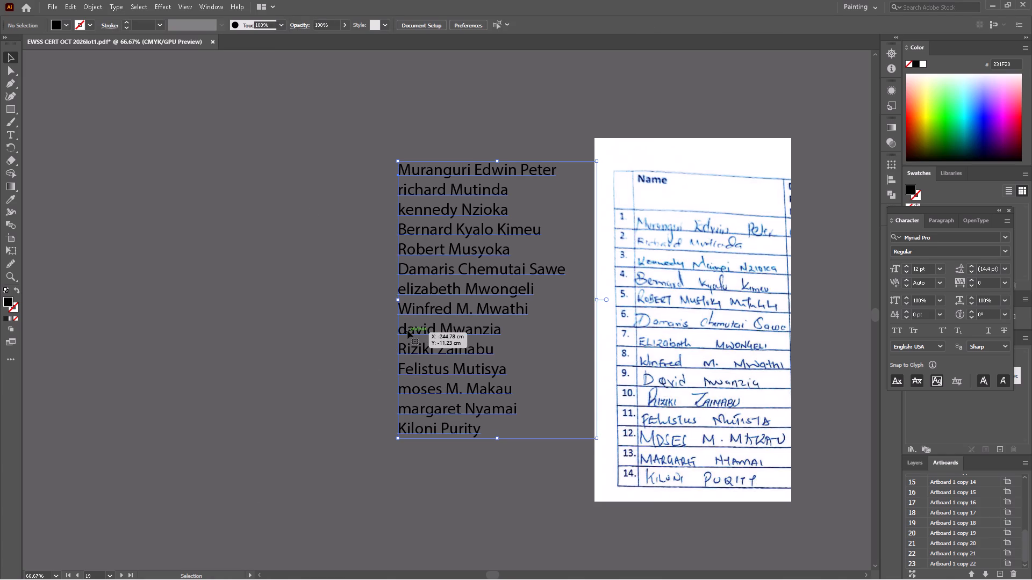
double_click(407, 330)
left_click_drag(404, 330, 399, 331)
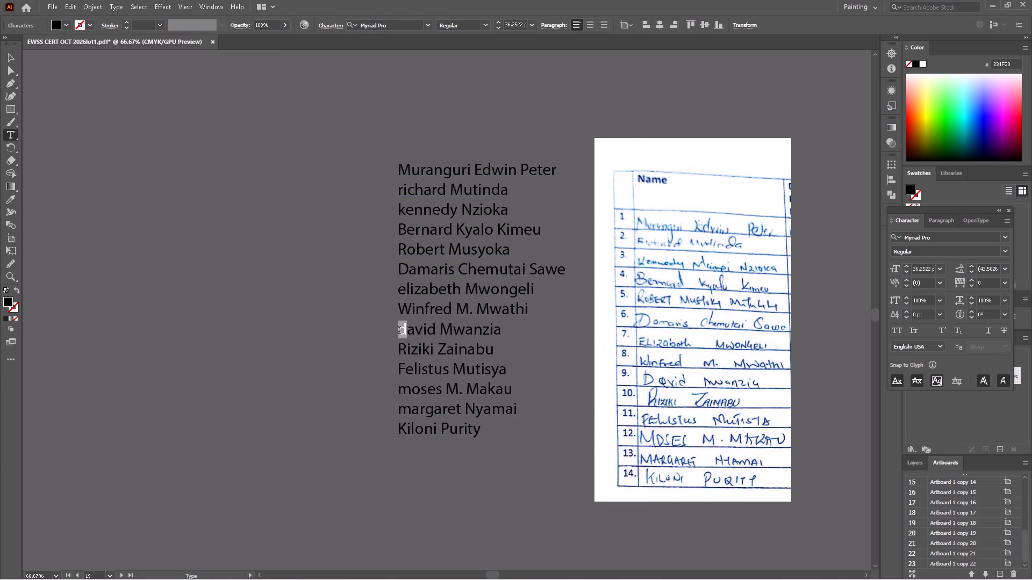
left_click_drag(399, 331, 398, 331)
key("shift+d")
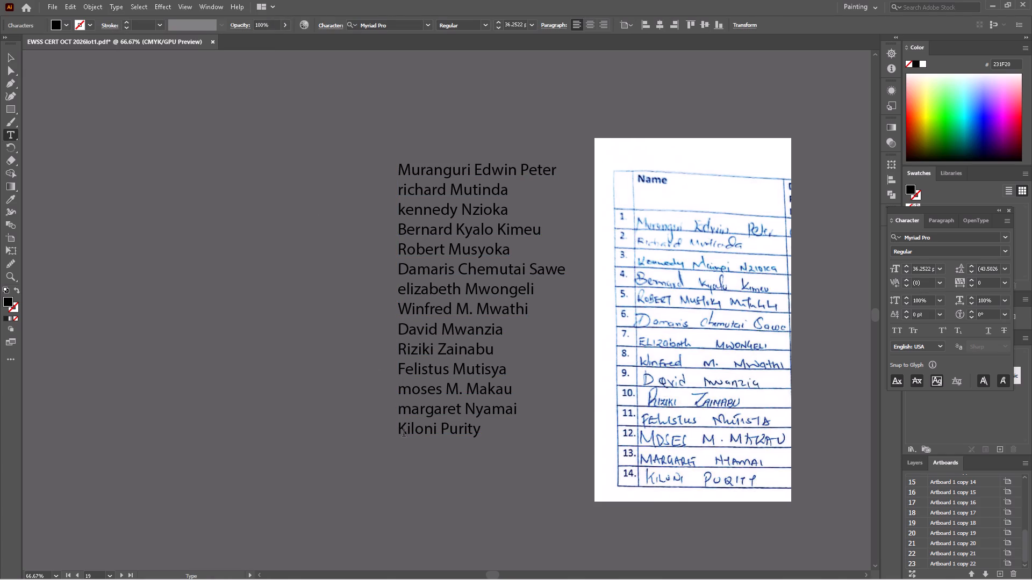
left_click_drag(407, 412, 399, 412)
key("shift+m")
left_click_drag(408, 394, 397, 394)
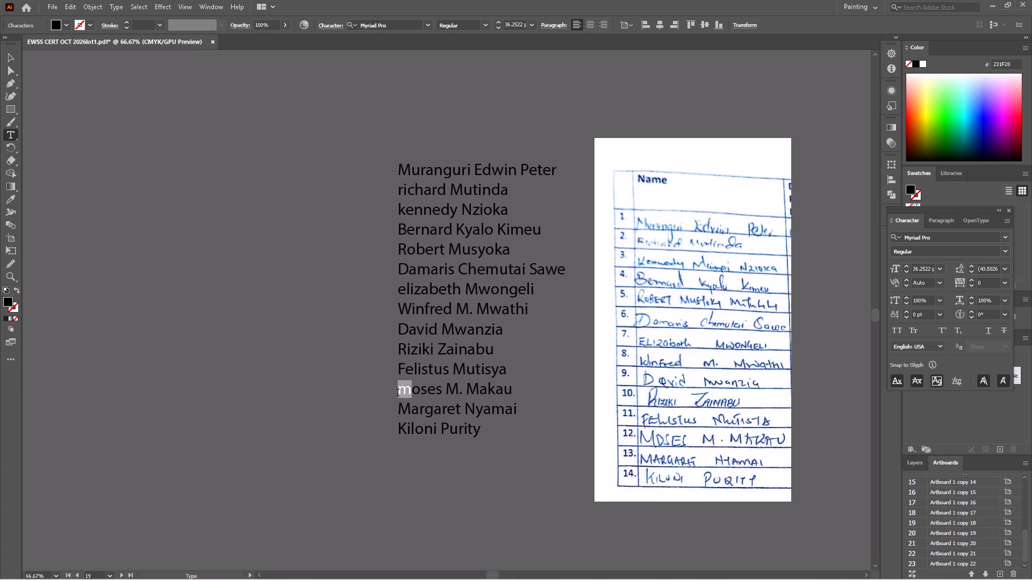
key("m")
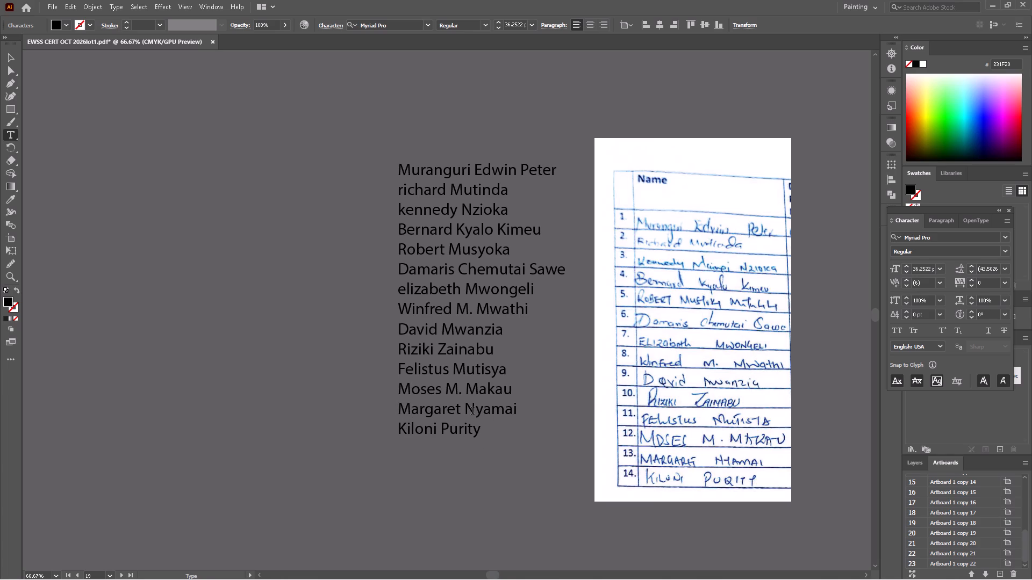
Capitalize the first letter of the first names in rows 7, 3 and 2 of the list.
left_click_drag(402, 288, 399, 288)
left_click_drag(399, 288, 397, 288)
key("e")
left_click_drag(406, 211, 399, 211)
key("k")
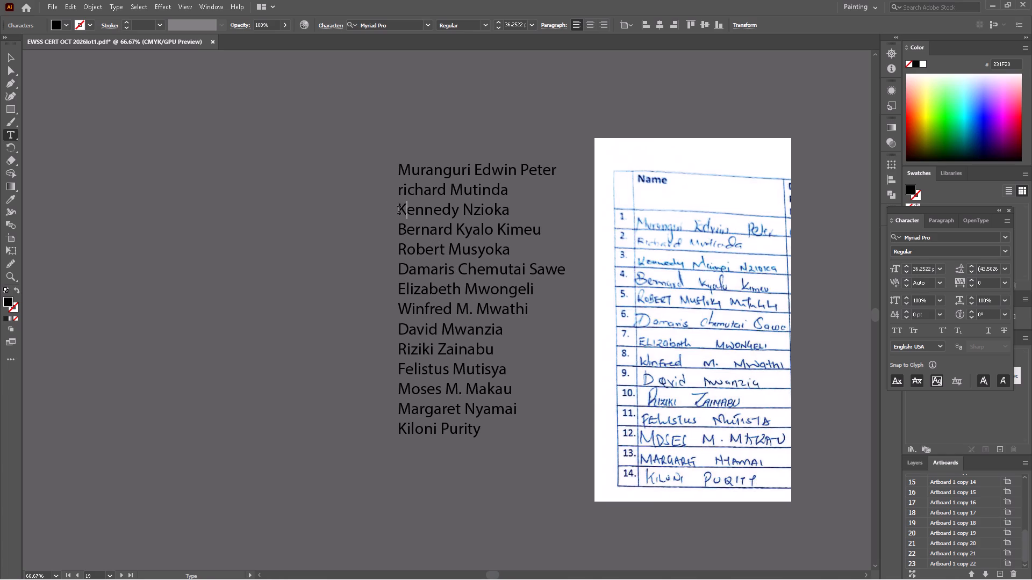
left_click_drag(404, 190, 398, 188)
key("r")
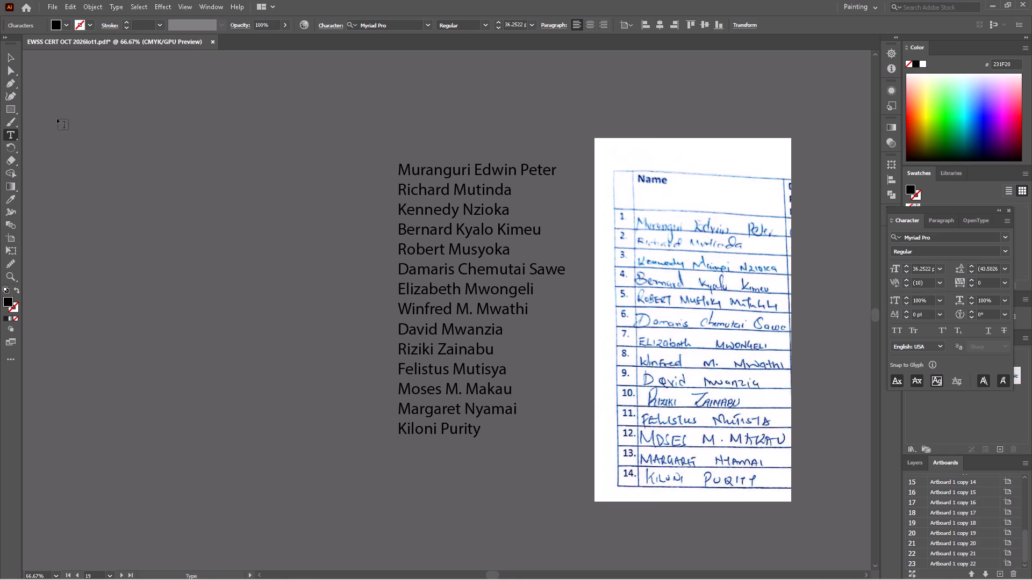
Delete the scanned attendance sheet image beside the corrected name list.
left_click(10, 57)
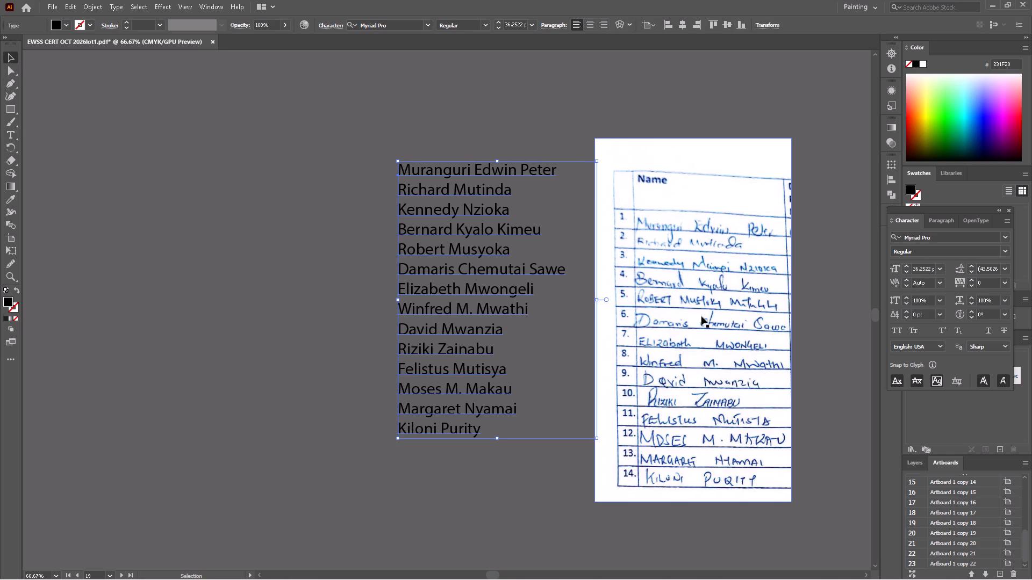
left_click(701, 316)
key("BackSpace")
Move the name list across the canvas to sit beside the first column of certificates.
left_click(461, 248)
key("space")
key("space")
key("space")
key("space")
key("space")
key("space")
key("space")
key("space")
key("space")
key("space")
key("space")
left_click_drag(708, 333, 342, 350)
key("ctrl+minus")
key("space")
key("space")
key("space")
key("space")
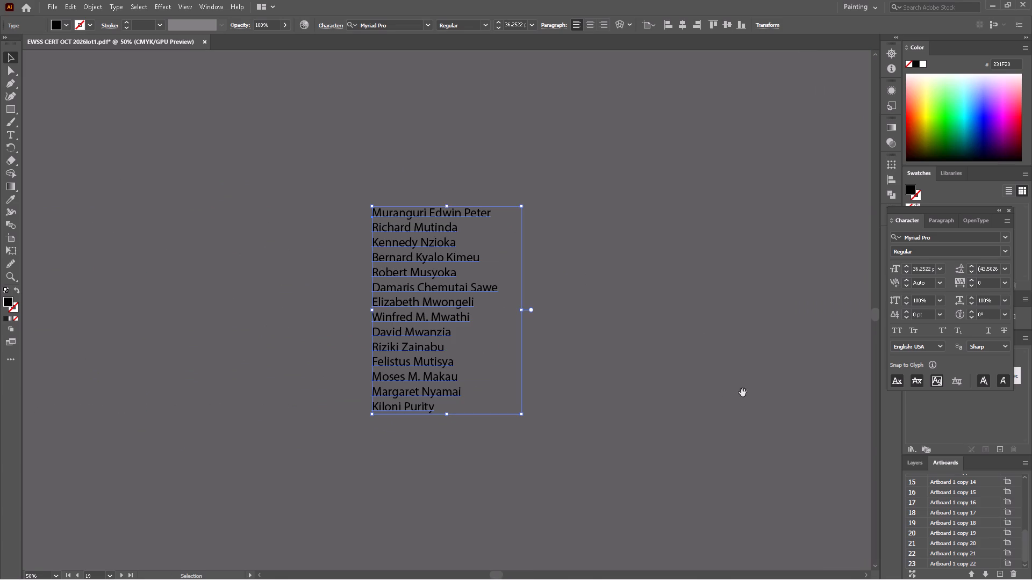
left_click_drag(743, 393, 439, 419)
left_click_drag(118, 289, 487, 216)
key("space")
left_click_drag(555, 237, 458, 292)
Apply the gold underlined Cream Cake style of the first certificate's recipient name to the whole list with the Eyedropper.
left_click(14, 134)
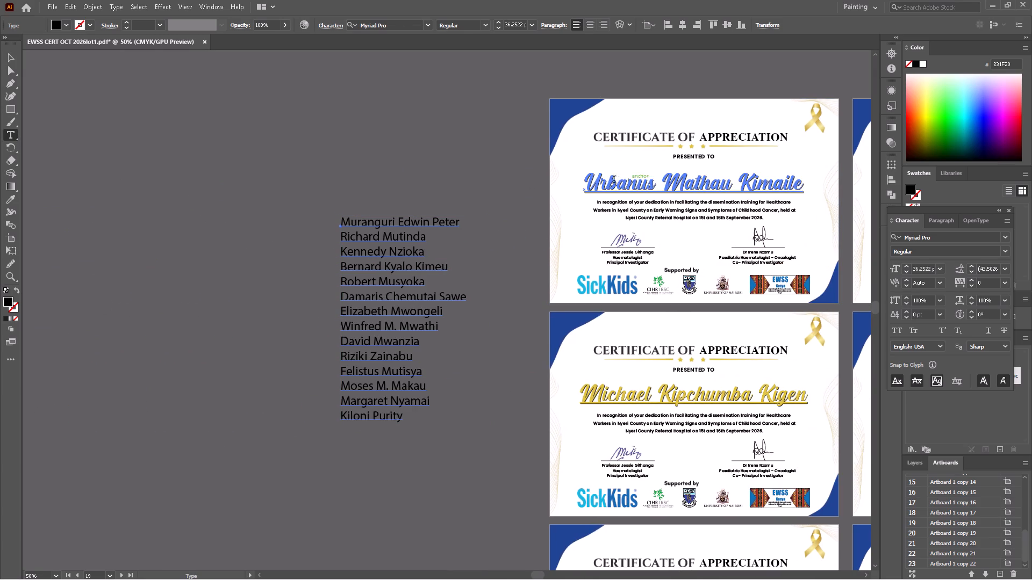
left_click(13, 195)
left_click(630, 185)
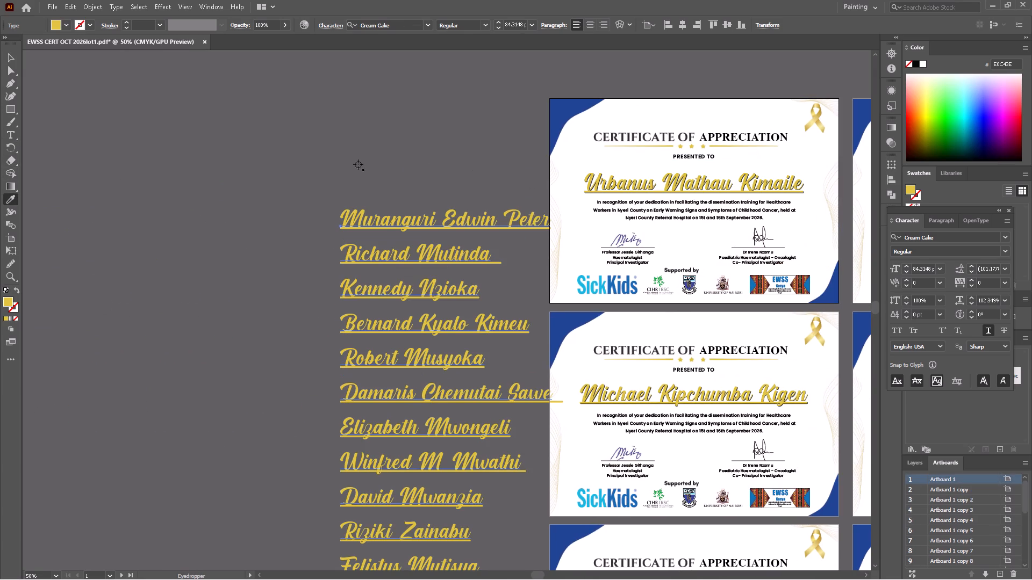
Move the restyled name list away from the certificates so they no longer overlap.
left_click(7, 58)
left_click_drag(491, 226, 360, 165)
Cut the first name from the list and paste it over the recipient name on the first certificate.
key("ctrl+minus")
key("space")
key("space")
key("space")
key("space")
key("space")
key("space")
key("space")
key("space")
key("space")
key("space")
key("space")
key("space")
key("space")
key("space")
key("space")
key("space")
key("space")
key("space")
key("space")
key("space")
left_click_drag(742, 292, 612, 293)
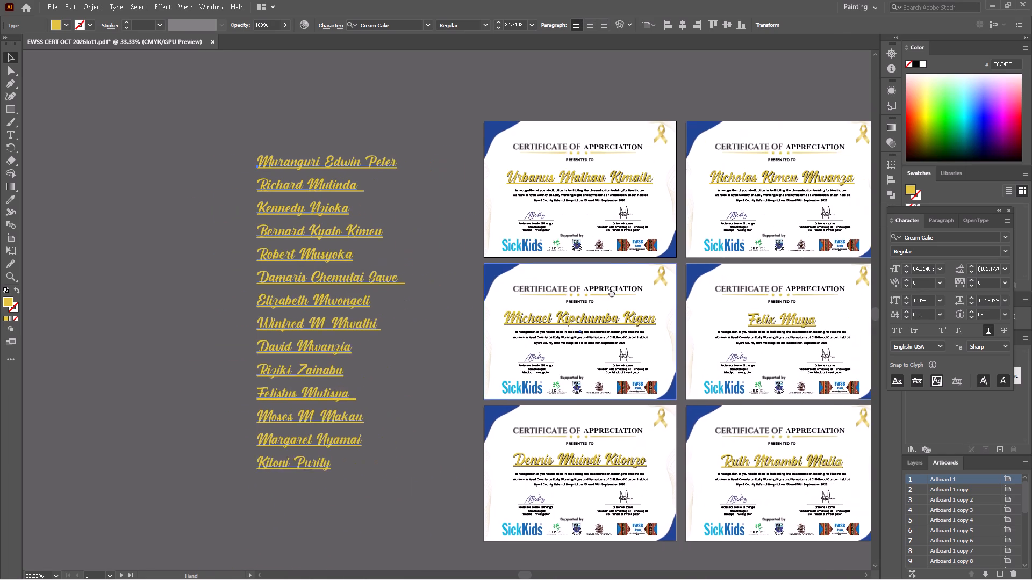
left_click_drag(612, 293, 420, 273)
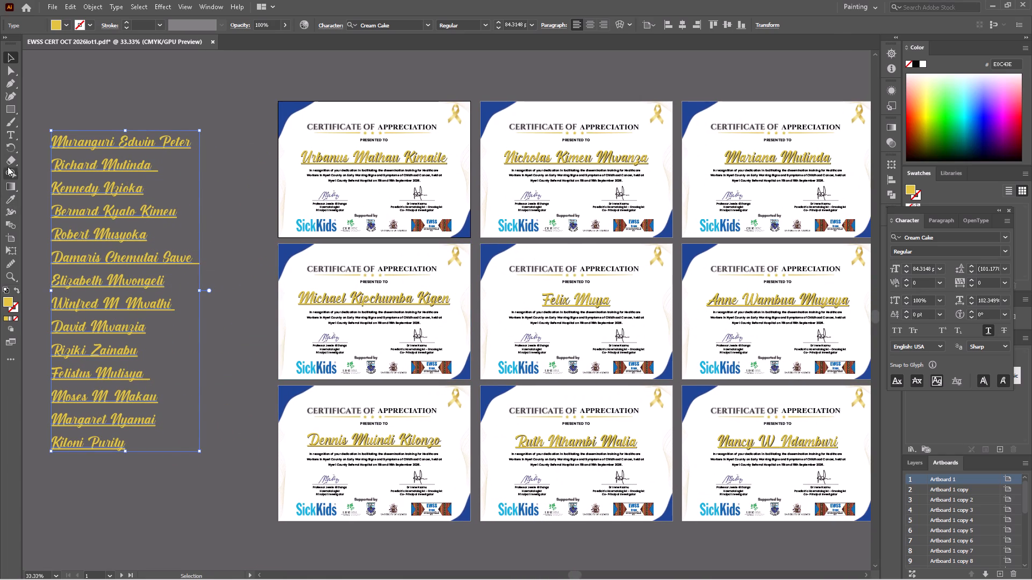
left_click(5, 133)
left_click_drag(53, 142, 184, 140)
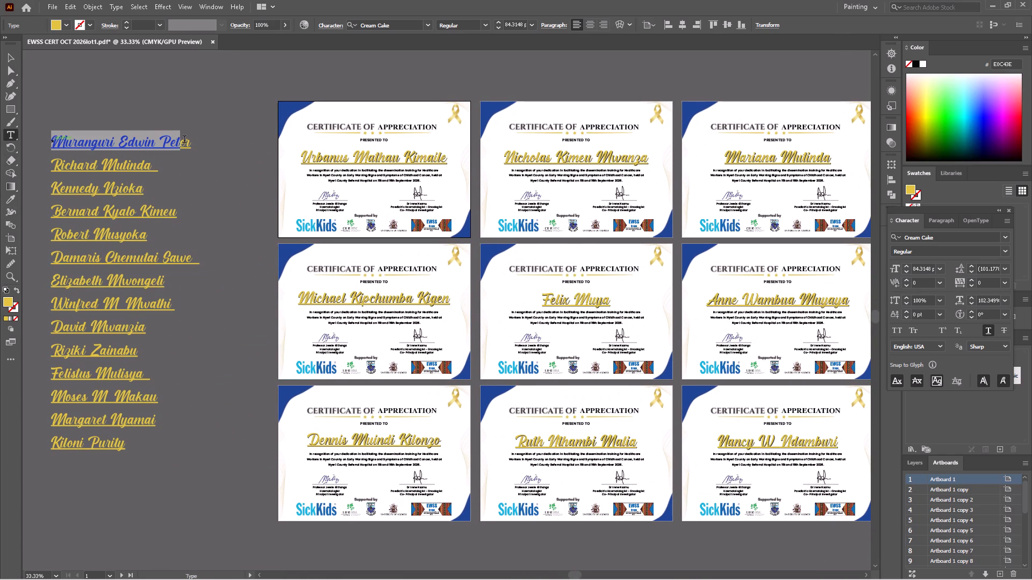
left_click_drag(184, 140, 192, 139)
key("ctrl+x")
triple_click(328, 153)
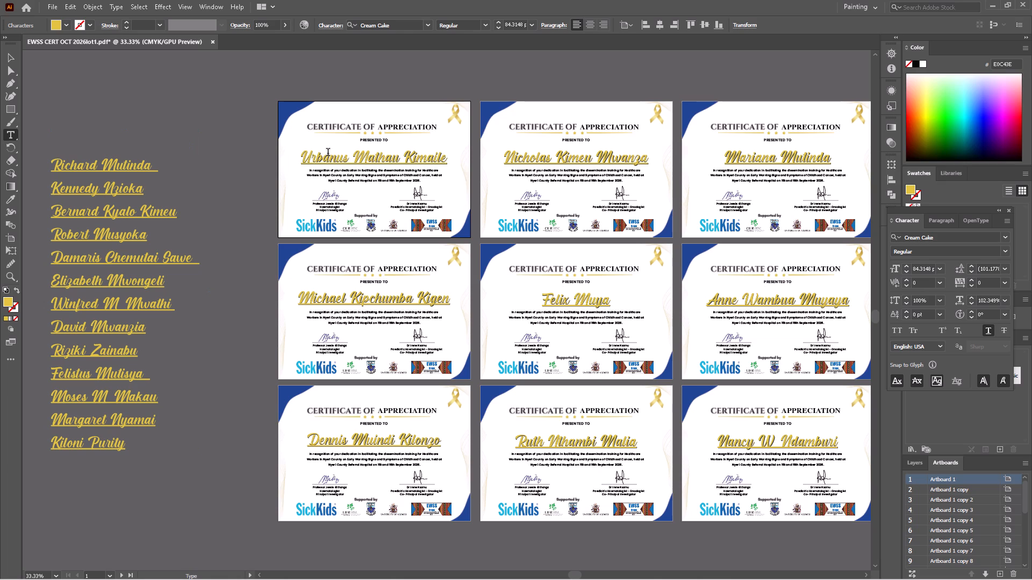
key("ctrl+v")
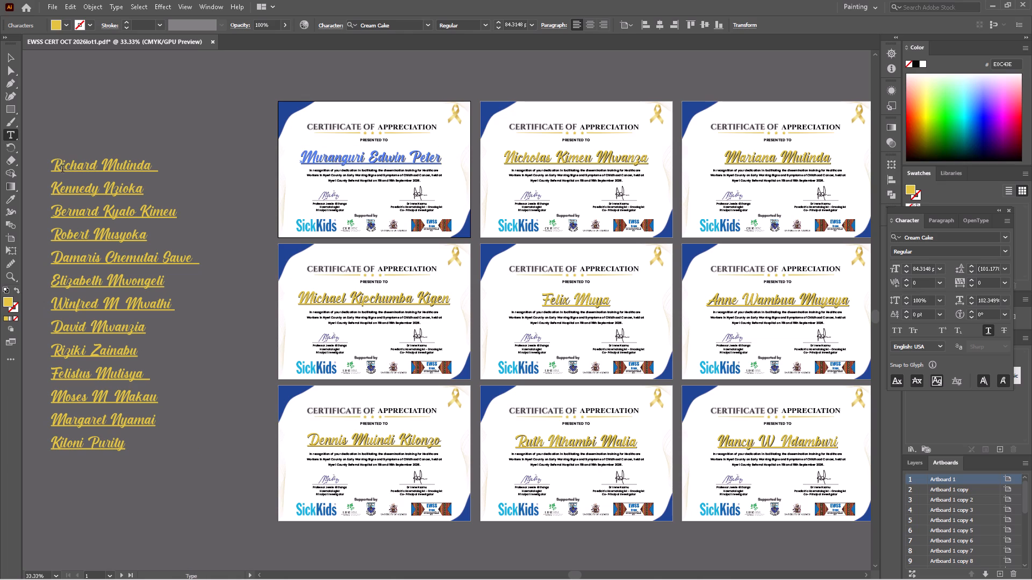
Cut the next two names from the list and paste them over the recipient names on the first column's middle and bottom certificates.
left_click_drag(56, 162, 153, 169)
key("ctrl+x")
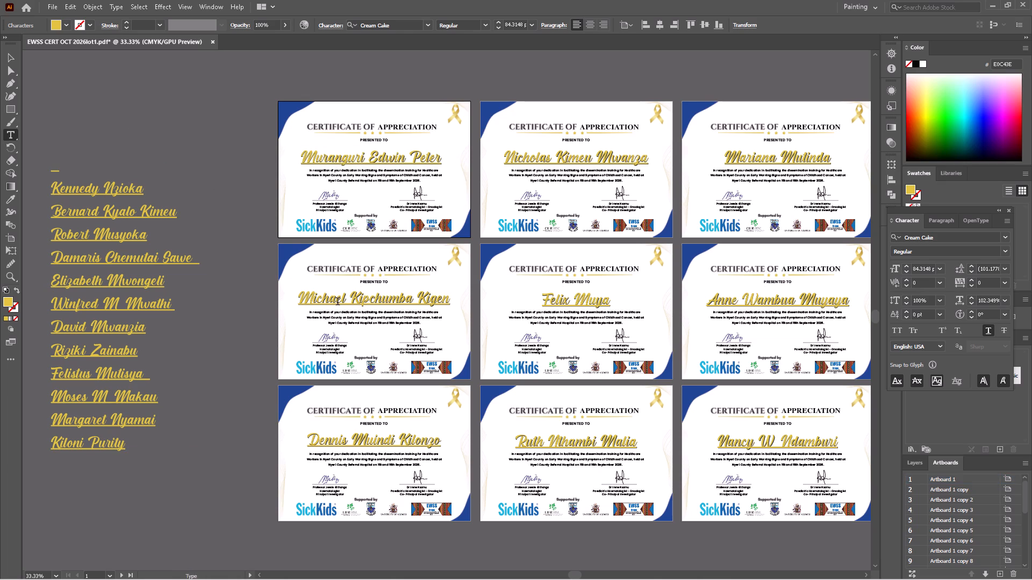
triple_click(338, 302)
key("ctrl+v")
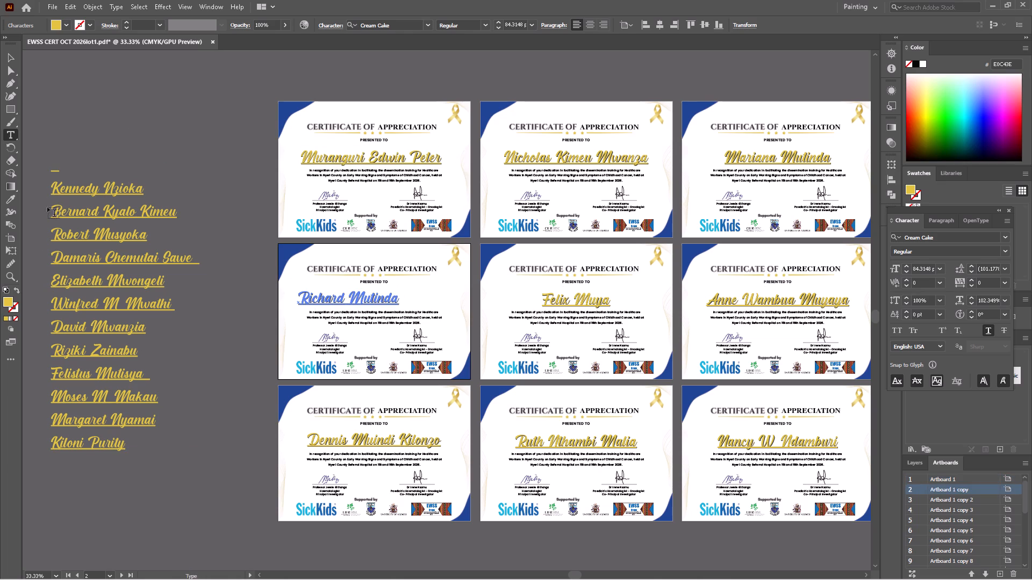
left_click_drag(52, 186, 149, 180)
key("ctrl+x")
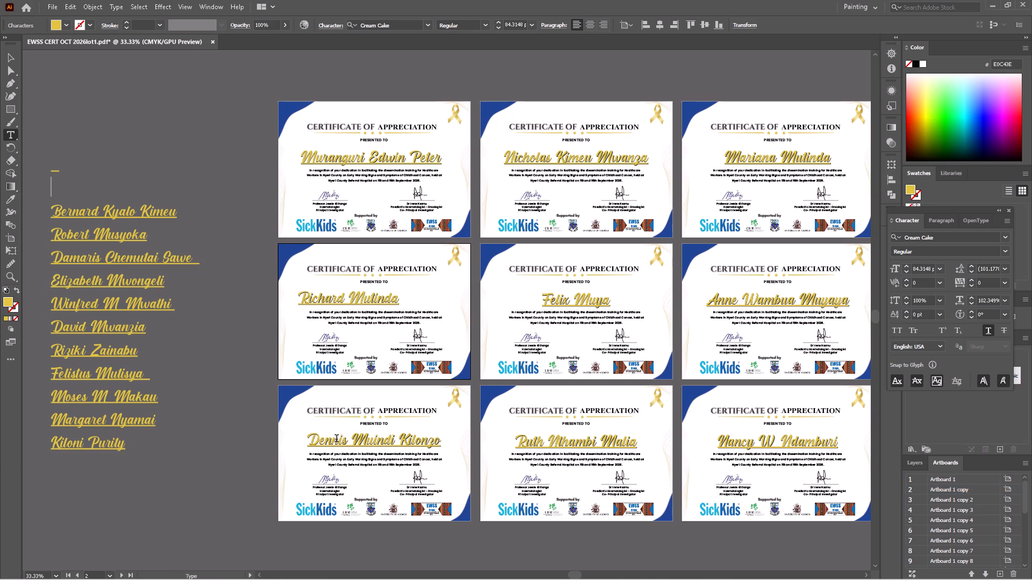
triple_click(336, 439)
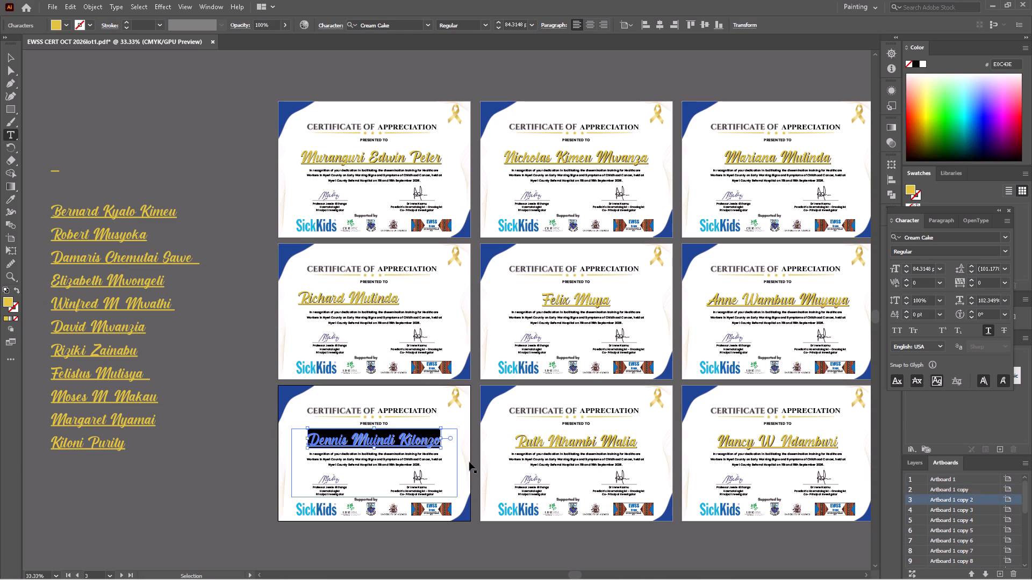
key("ctrl+v")
Cut the next three names from the list and paste them in order over the second column's recipient names, top to bottom.
left_click_drag(55, 210, 195, 209)
key("ctrl+x")
triple_click(550, 161)
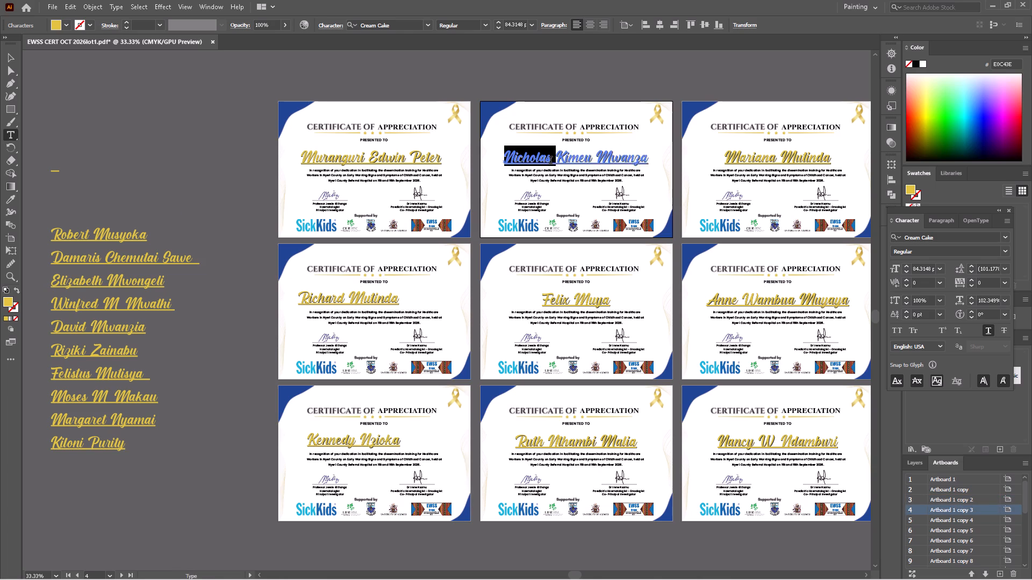
key("ctrl+v")
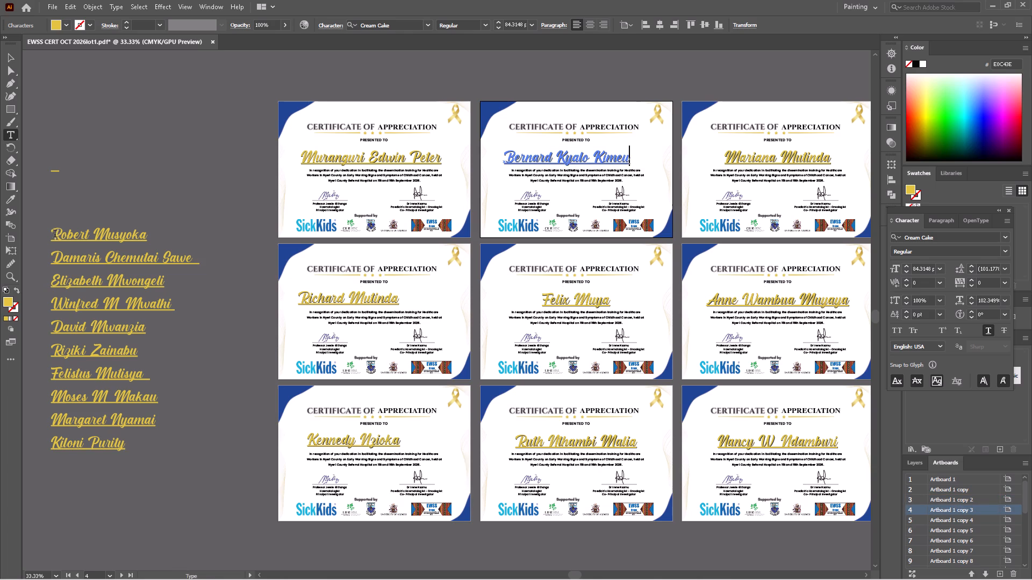
left_click_drag(54, 235, 166, 233)
key("ctrl+x")
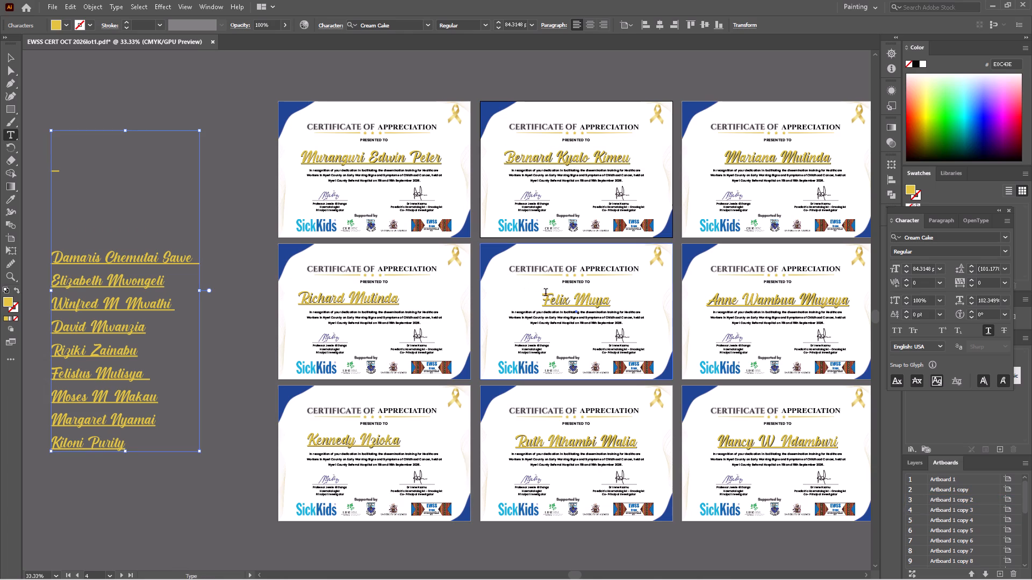
triple_click(558, 295)
key("ctrl+v")
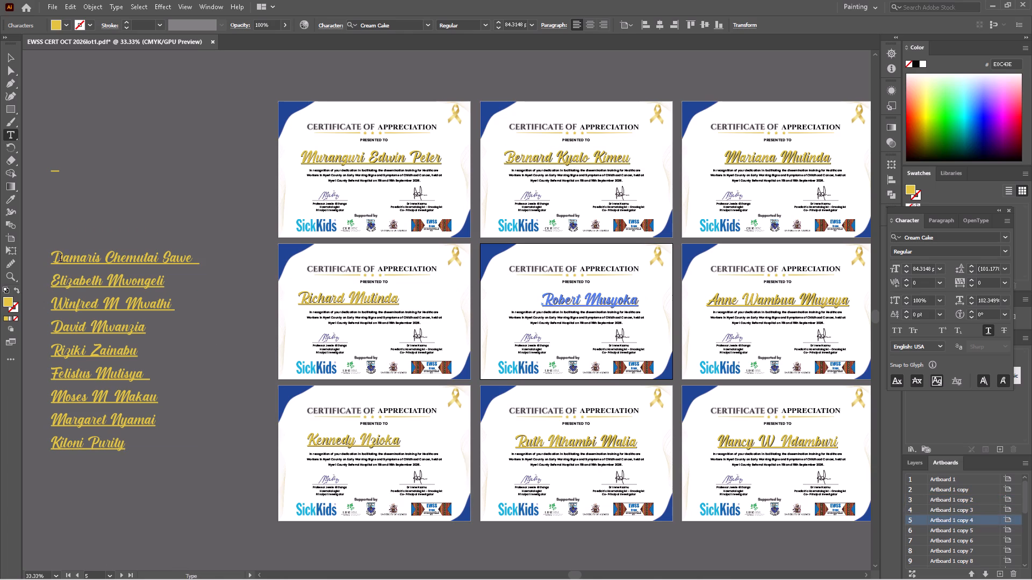
left_click_drag(54, 255, 197, 247)
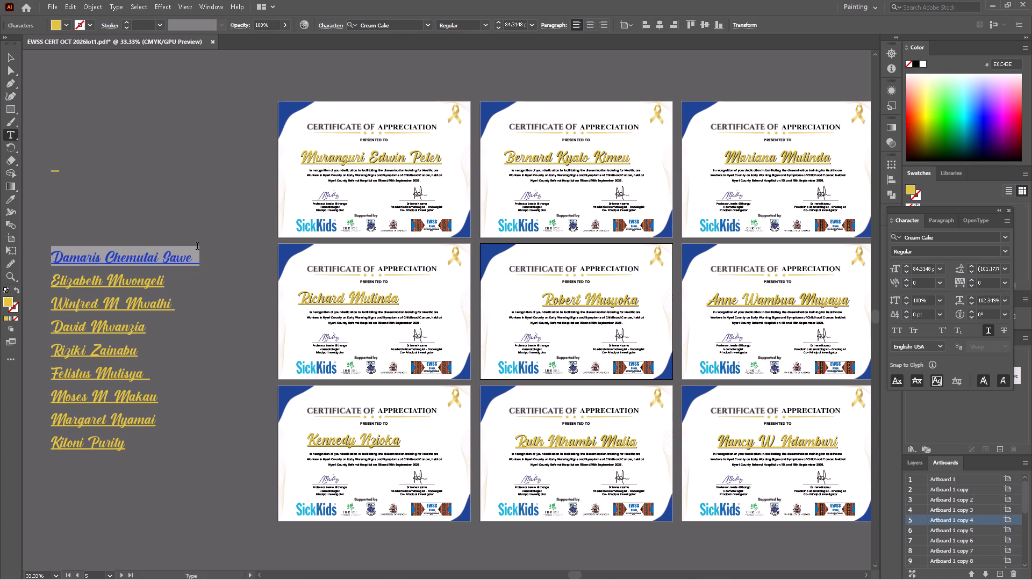
left_click_drag(197, 247, 193, 247)
key("ctrl+x")
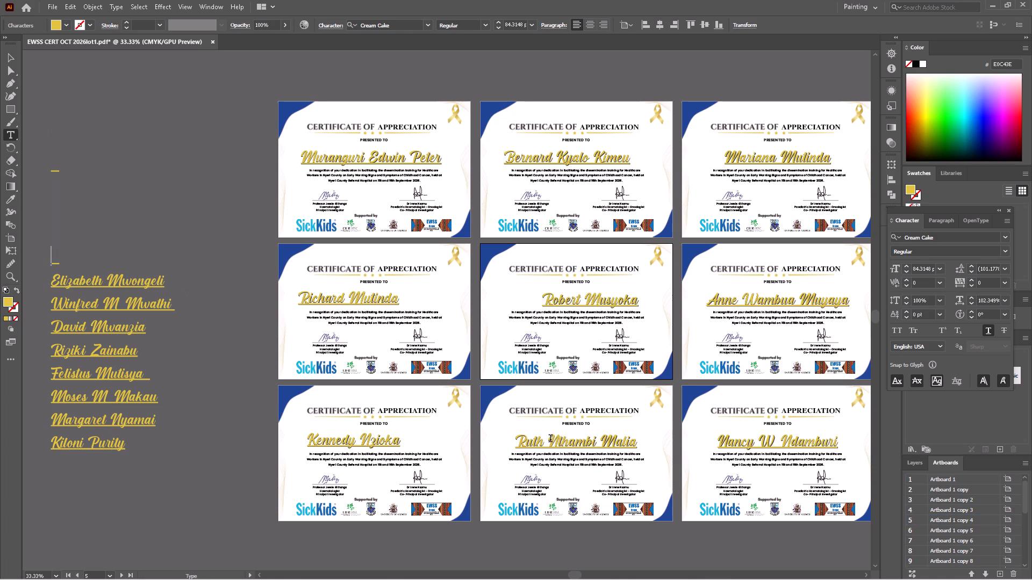
triple_click(550, 440)
key("ctrl+v")
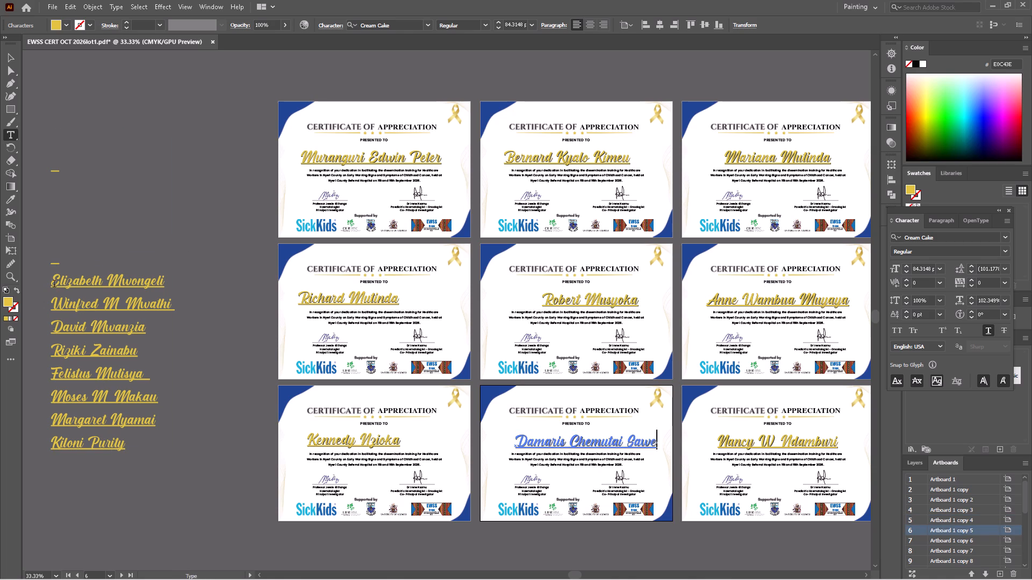
Cut the next three names from the list and paste them in order over the third column's recipient names, top to bottom.
left_click_drag(53, 280, 175, 274)
key("ctrl+x")
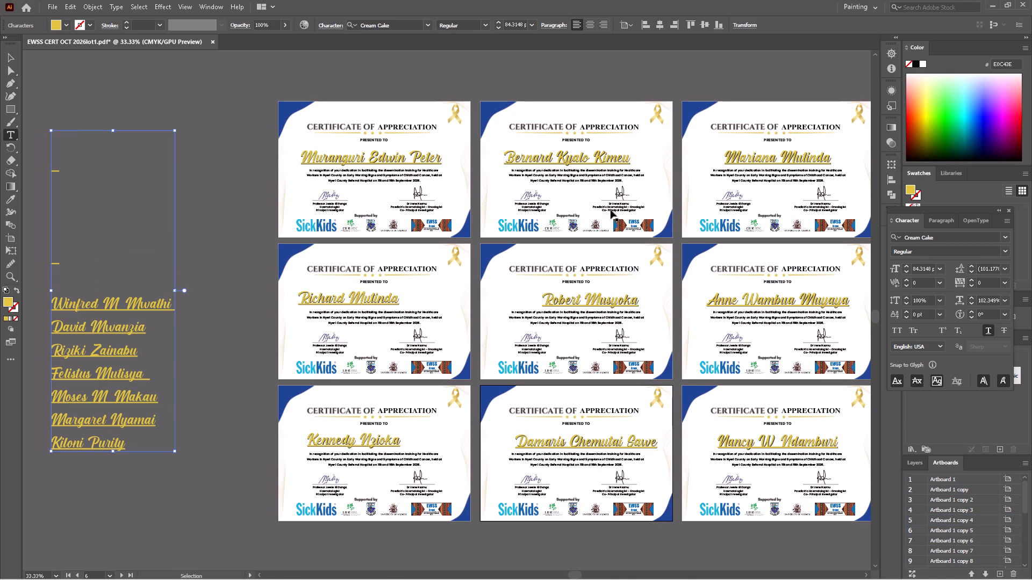
triple_click(768, 156)
key("ctrl+v")
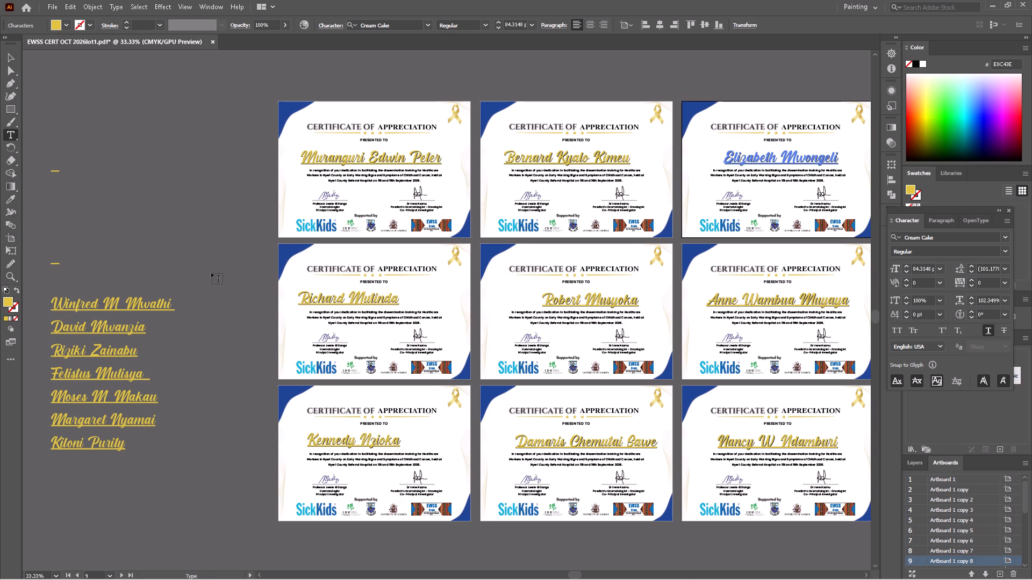
left_click_drag(55, 303, 172, 296)
key("ctrl+x")
triple_click(799, 298)
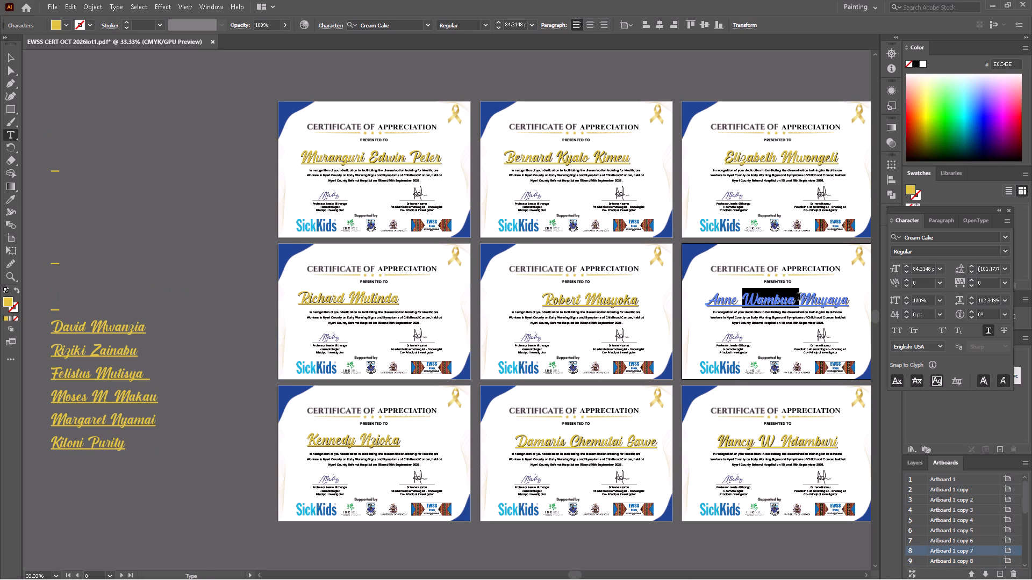
key("ctrl+v")
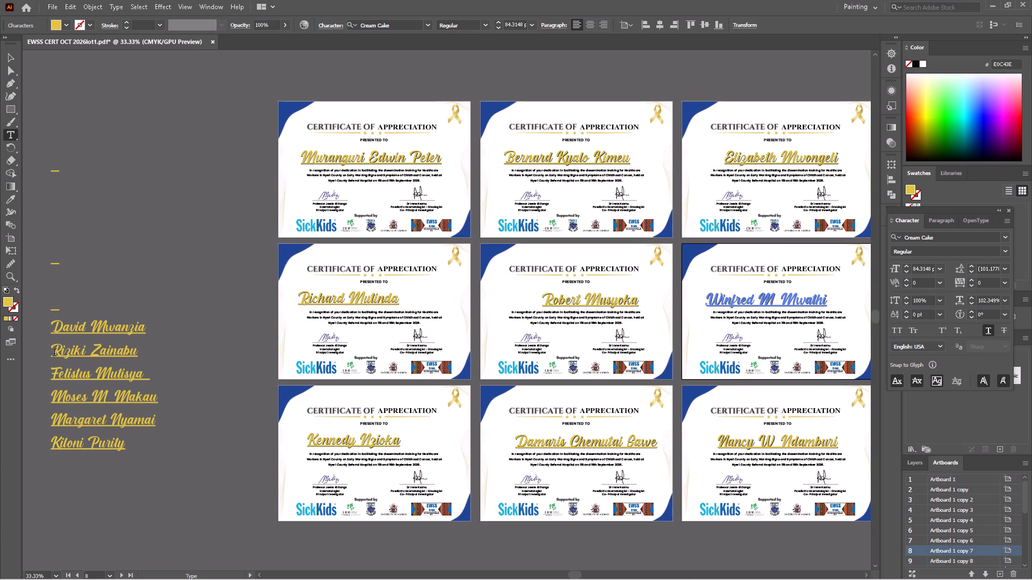
left_click_drag(54, 327, 146, 316)
key("ctrl+x")
triple_click(789, 438)
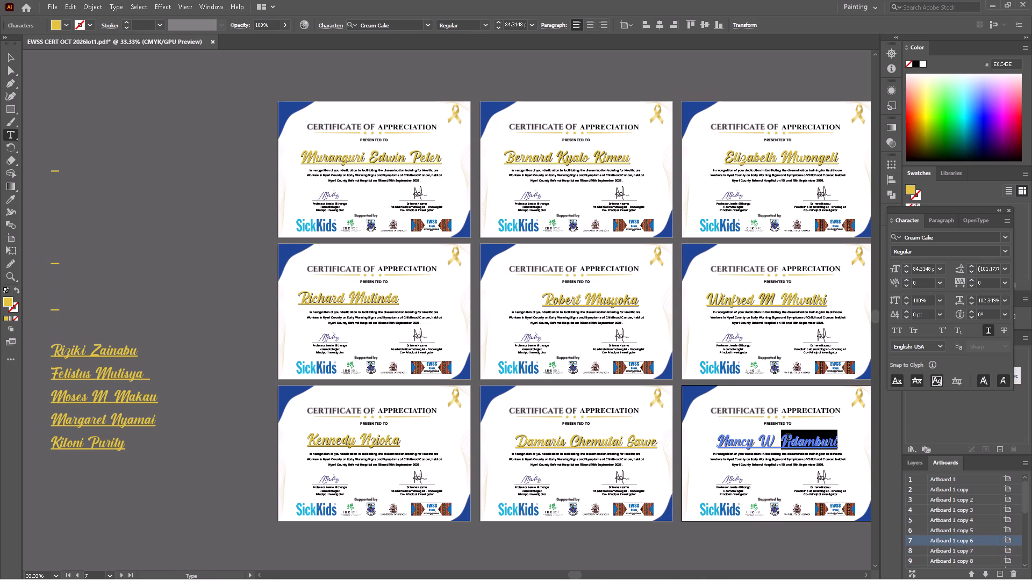
key("ctrl+v")
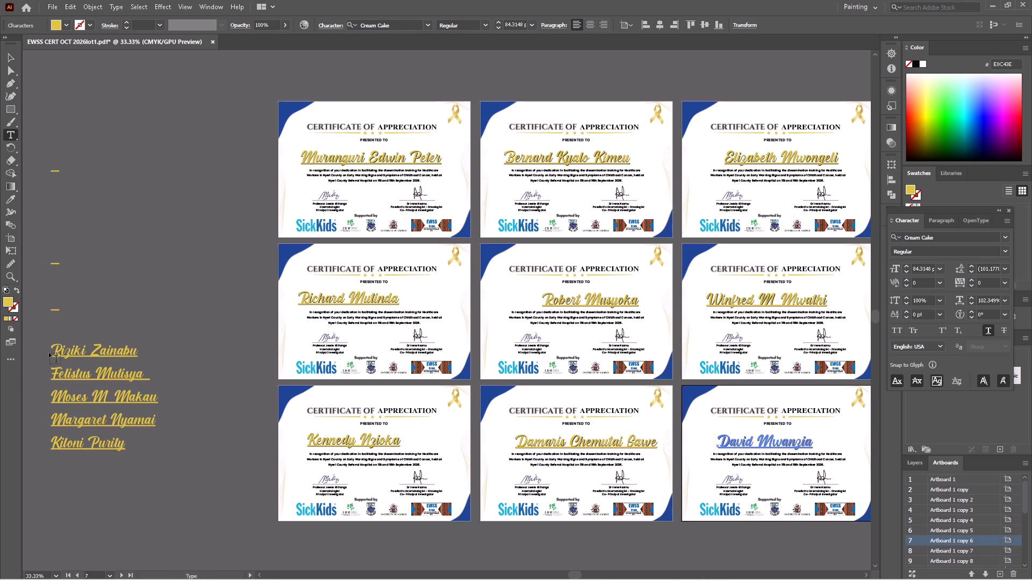
Delete the emptied lines above the five remaining names in the list.
left_click_drag(53, 347, 25, 81)
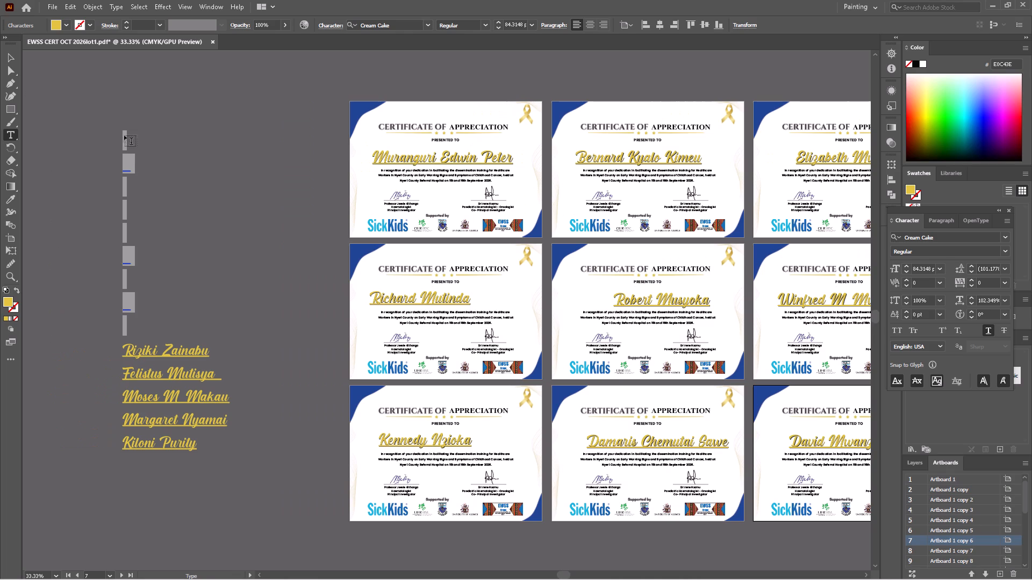
key("BackSpace")
left_click(6, 55)
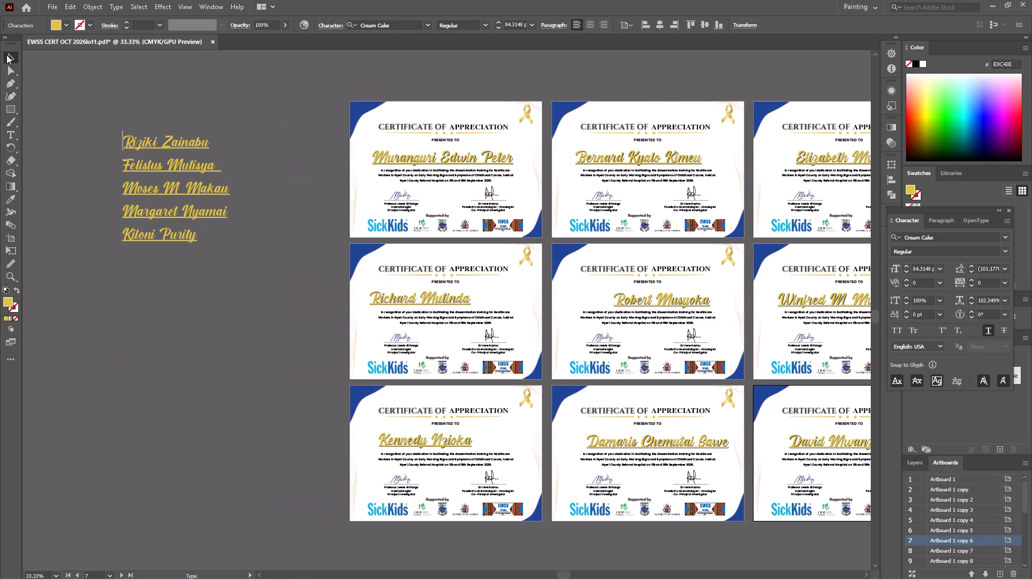
Centre the three recipient names in the third column horizontally on their artboards.
key("space")
key("space")
key("space")
key("space")
key("space")
key("space")
key("space")
left_click_drag(378, 323, 285, 322)
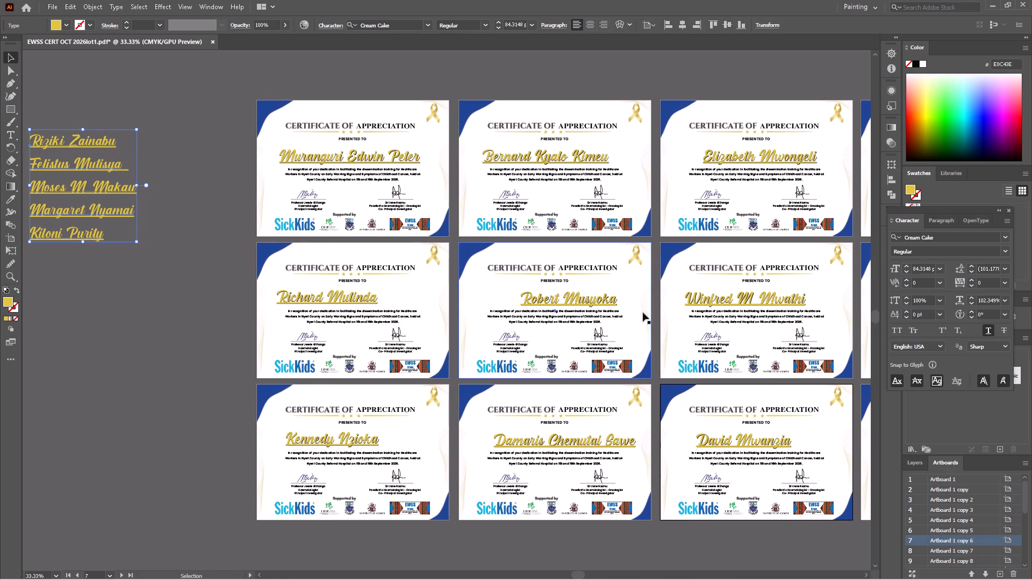
left_click(779, 156)
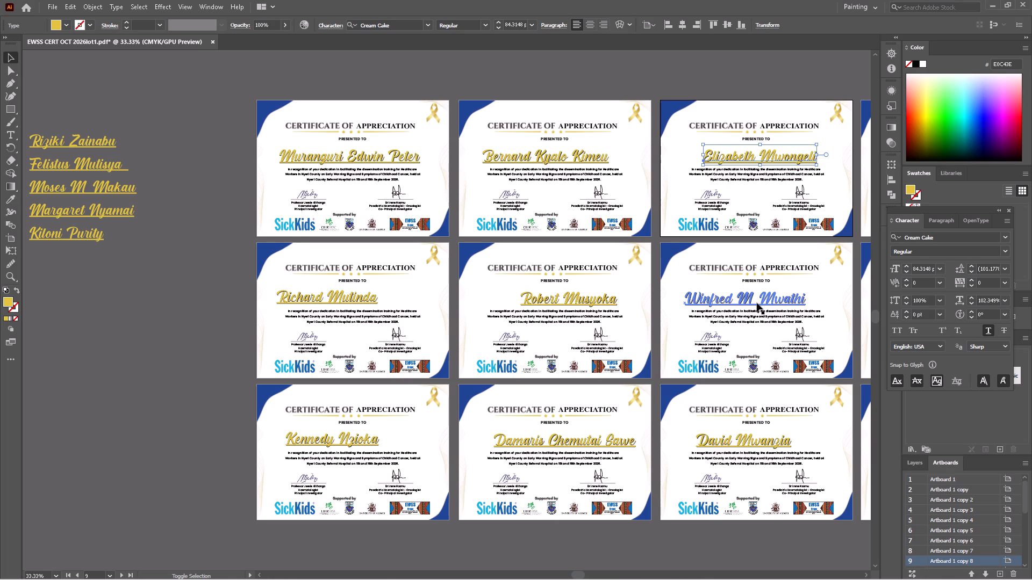
left_click(757, 303, "shift")
left_click(760, 441, "shift")
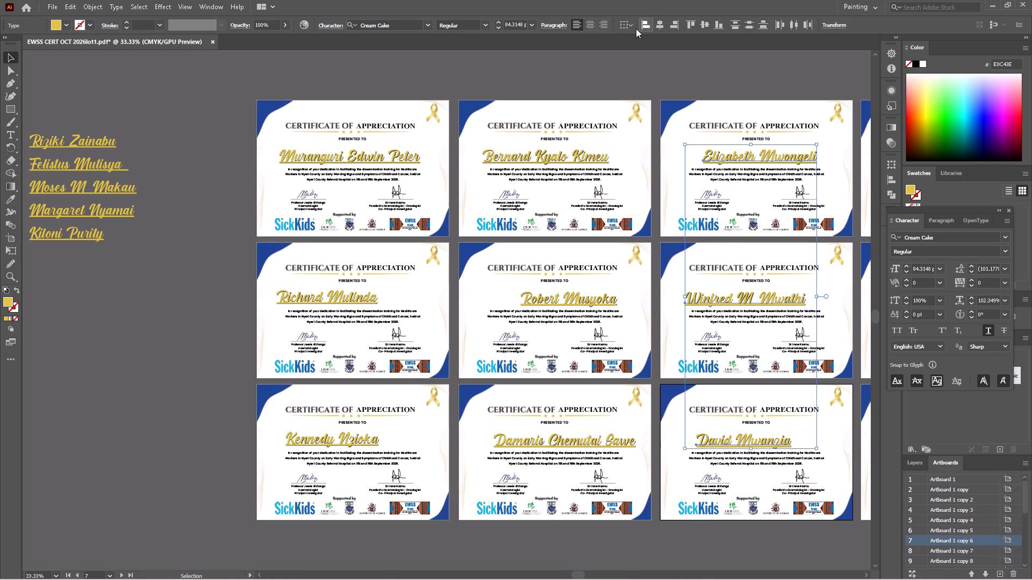
left_click(630, 25)
left_click(638, 63)
left_click(661, 25)
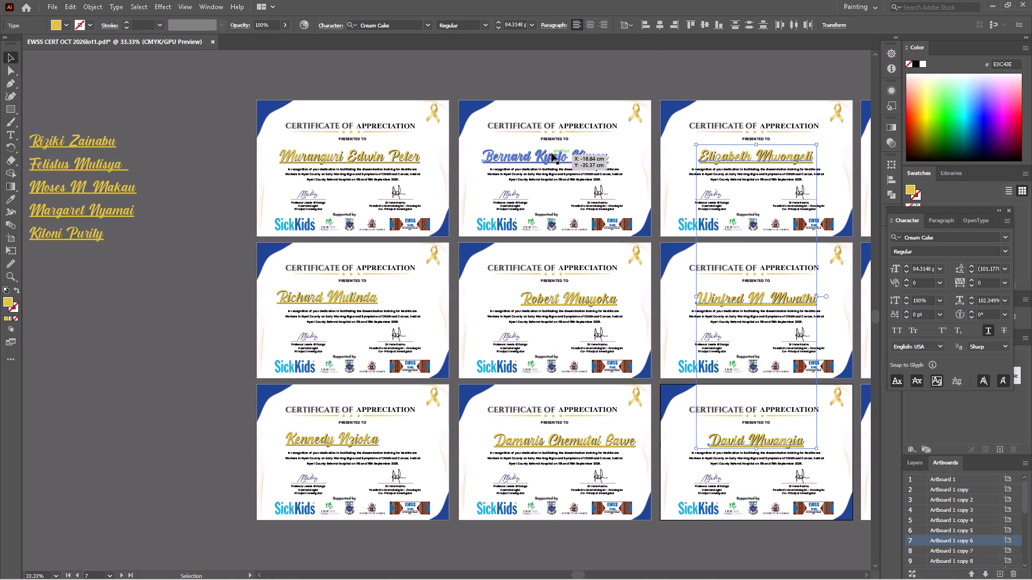
Centre the recipient names in the second and first columns horizontally on their artboards, one column at a time.
left_click(551, 155)
left_click(550, 299, "shift")
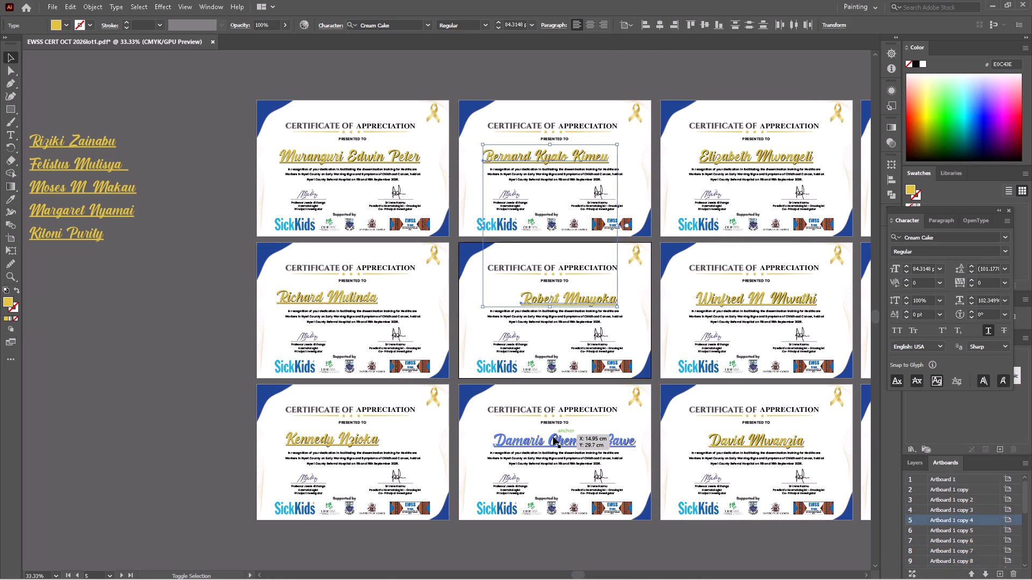
left_click(553, 438, "shift")
left_click(660, 23)
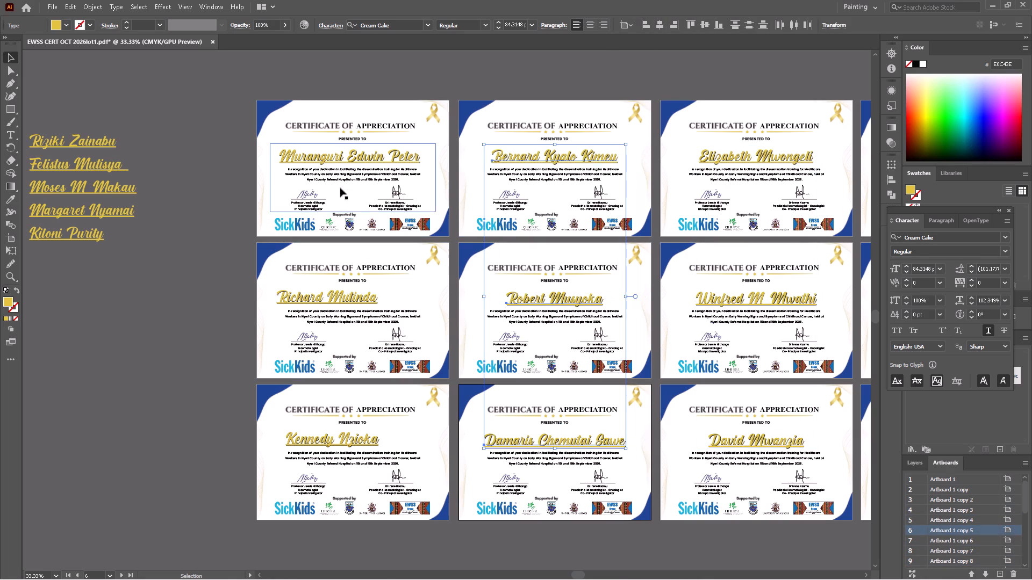
left_click(335, 159)
left_click(335, 300, "shift")
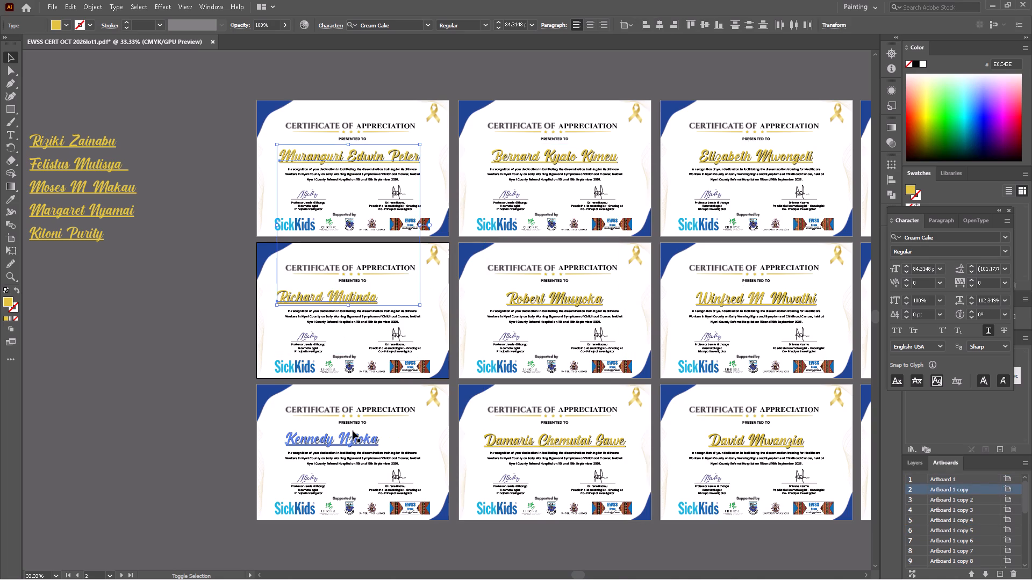
left_click(353, 431, "shift")
left_click(657, 22)
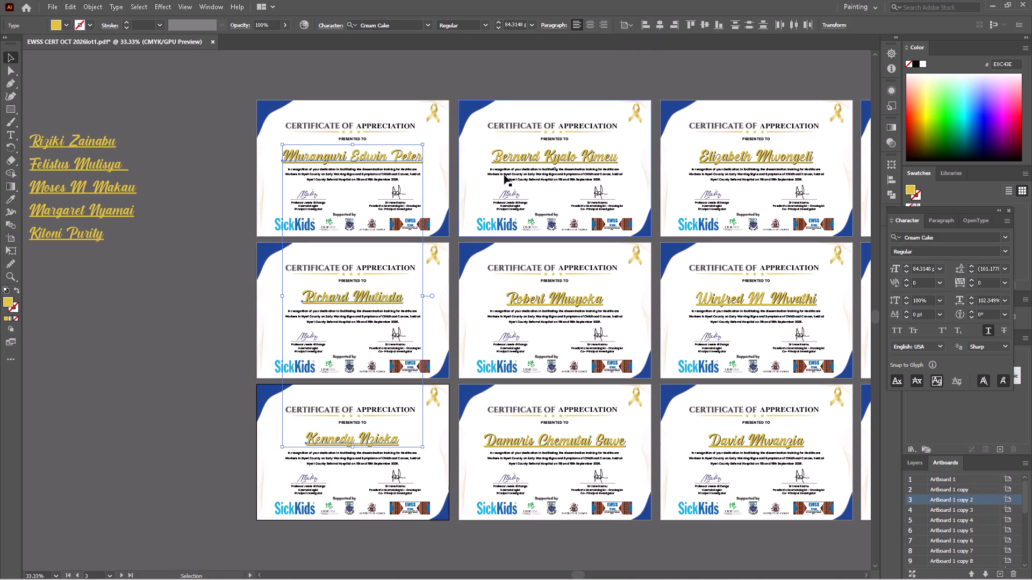
left_click(191, 183)
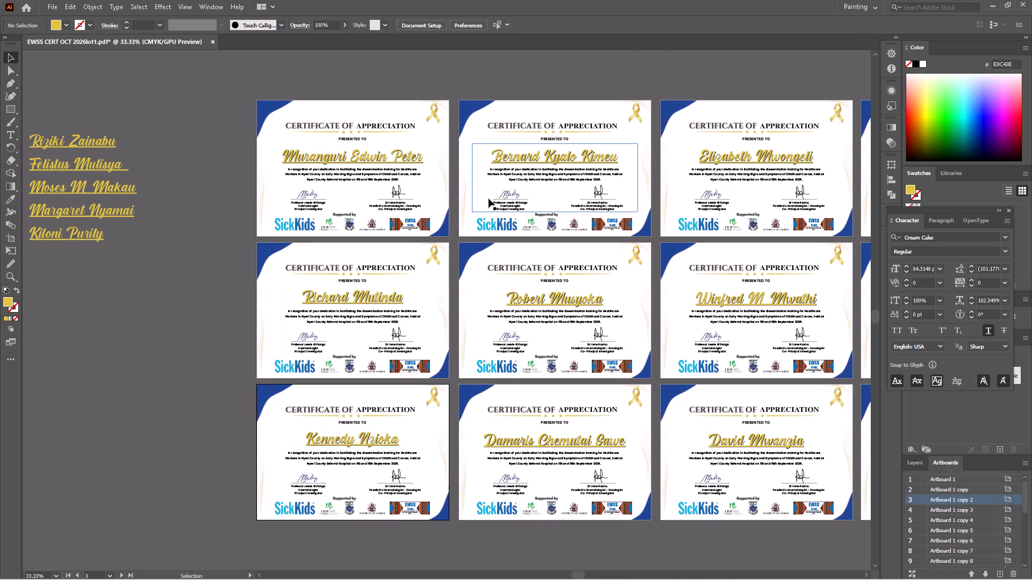
Move the list of remaining names to just above the top certificate of the fourth column.
left_click_drag(75, 184, 825, 72)
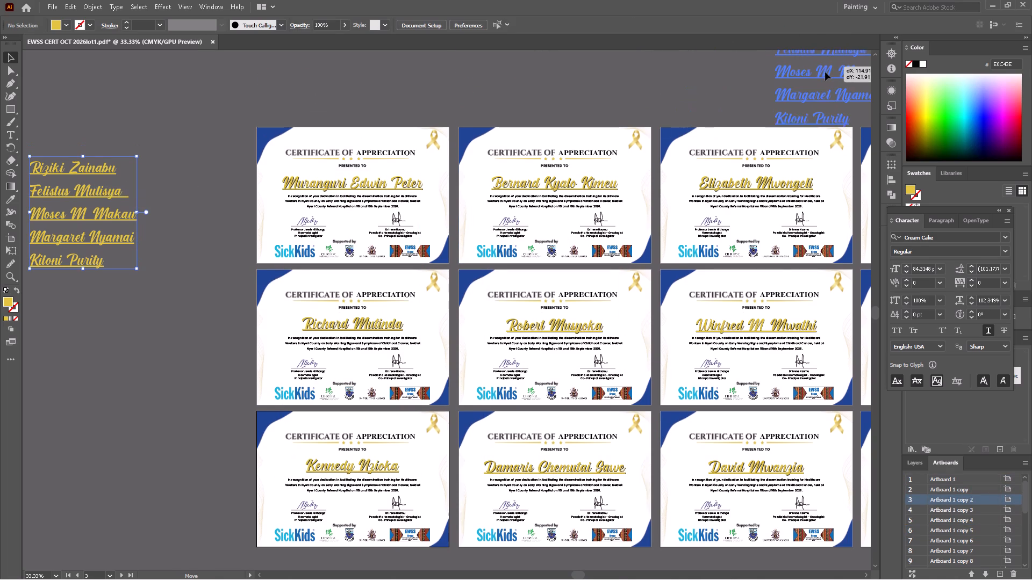
left_click_drag(825, 72, 825, 73)
key("space")
key("space")
key("space")
key("space")
key("space")
key("space")
key("space")
key("space")
key("space")
key("space")
key("space")
key("space")
key("space")
key("space")
key("space")
key("space")
key("space")
key("space")
key("space")
key("space")
left_click_drag(775, 262, 247, 269)
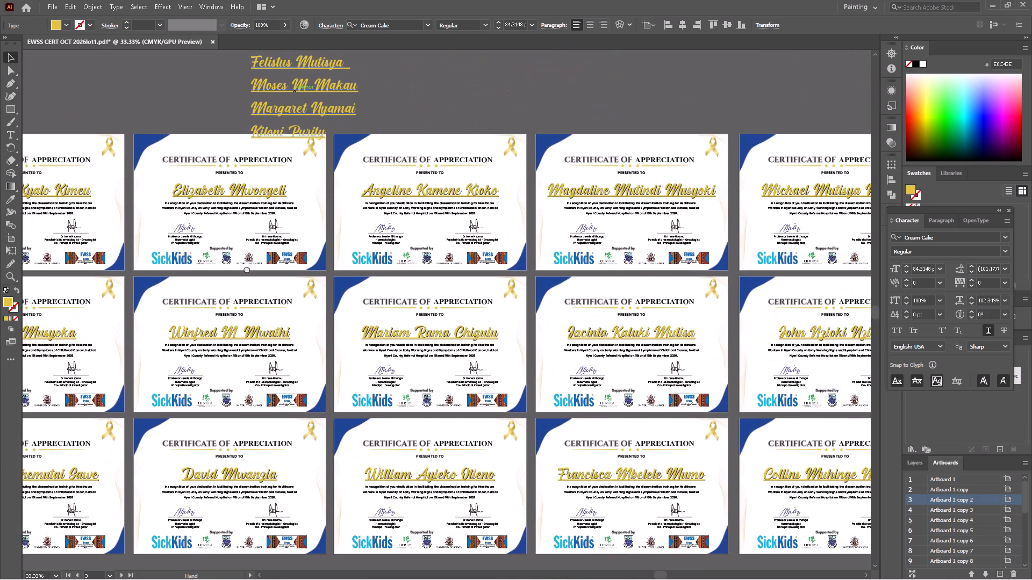
left_click_drag(247, 269, 212, 270)
left_click_drag(295, 109, 417, 97)
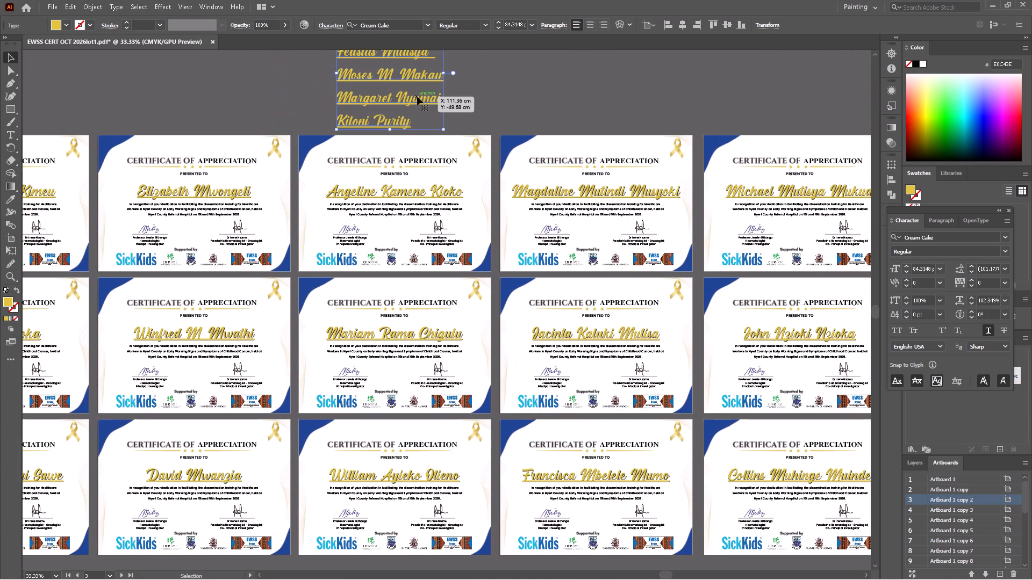
Move the first remaining name from the list onto the top certificate of the fourth column, replacing its recipient name.
double_click(417, 97)
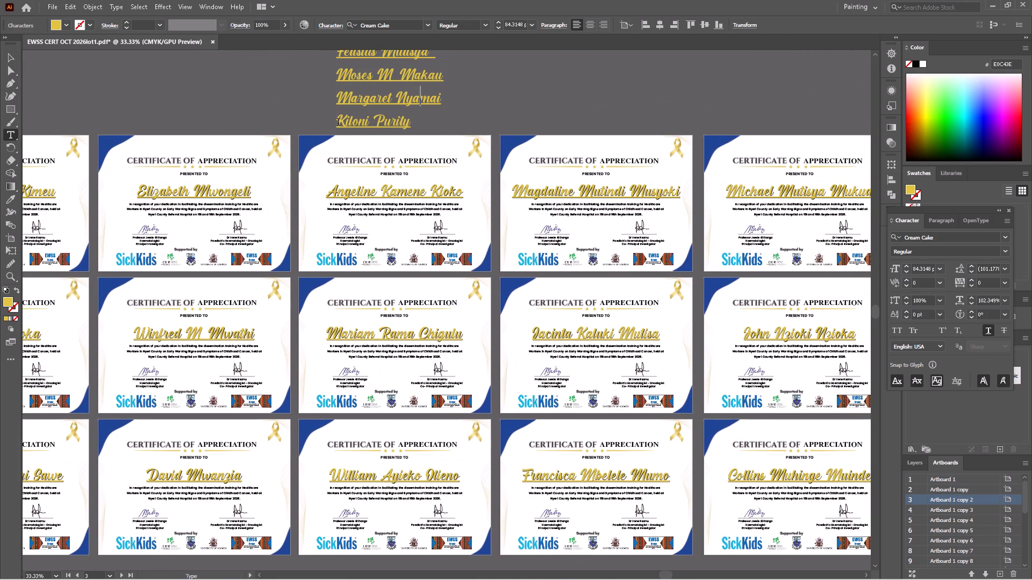
scroll(341, 123, "up", 1)
left_click_drag(338, 64, 370, 64)
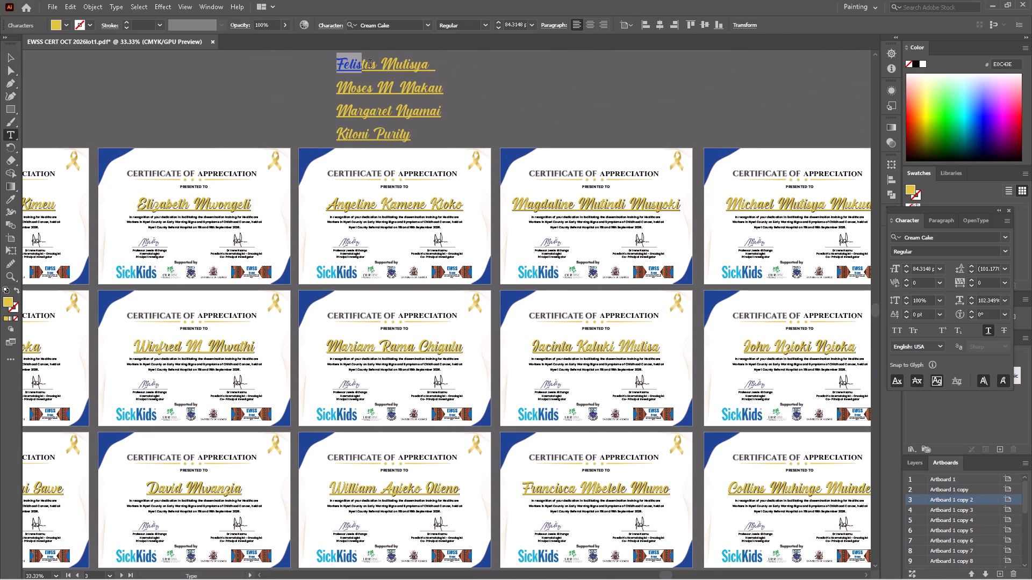
left_click_drag(370, 64, 429, 62)
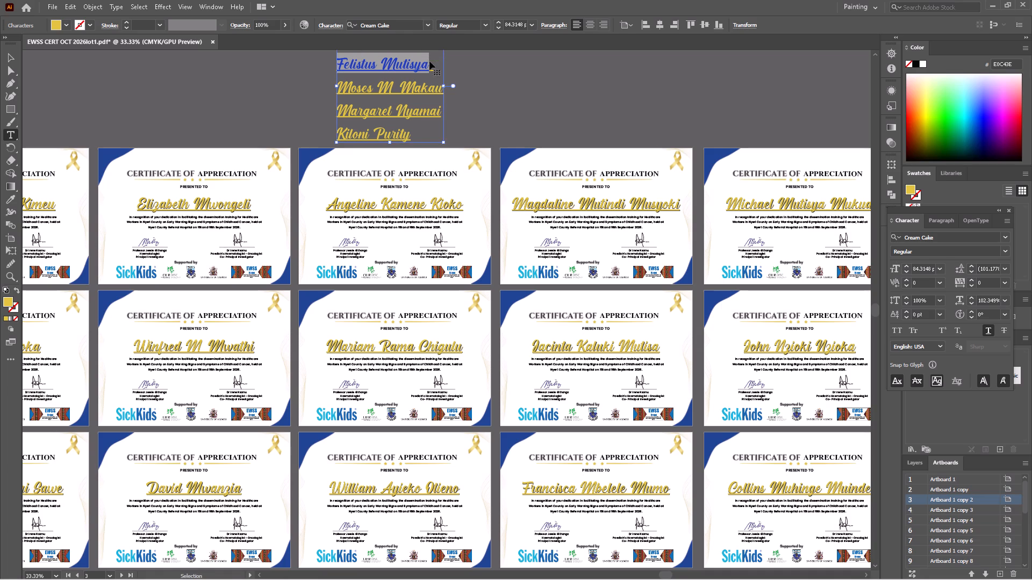
key("ctrl+x")
double_click(382, 209)
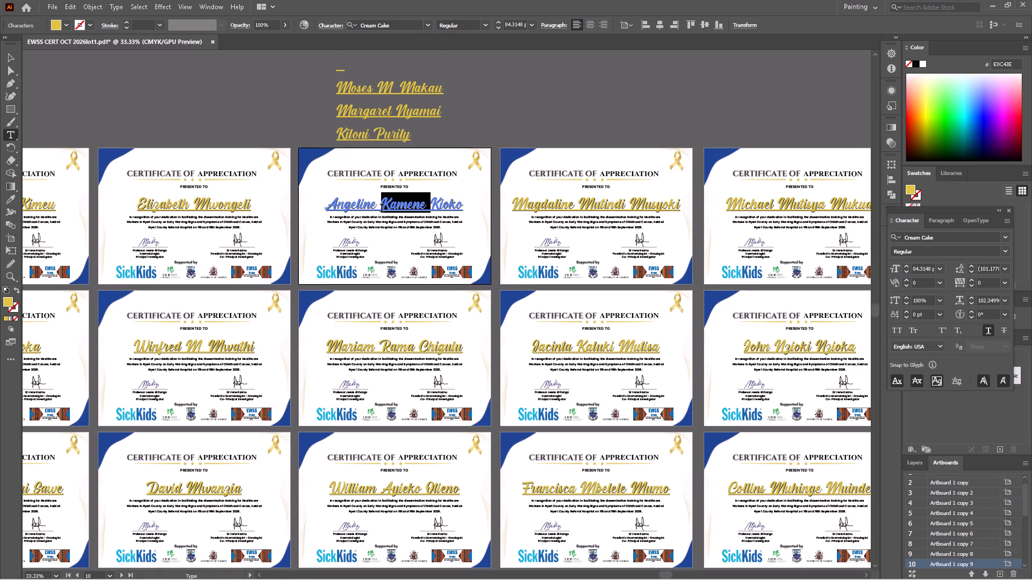
key("ctrl+a")
key("ctrl+v")
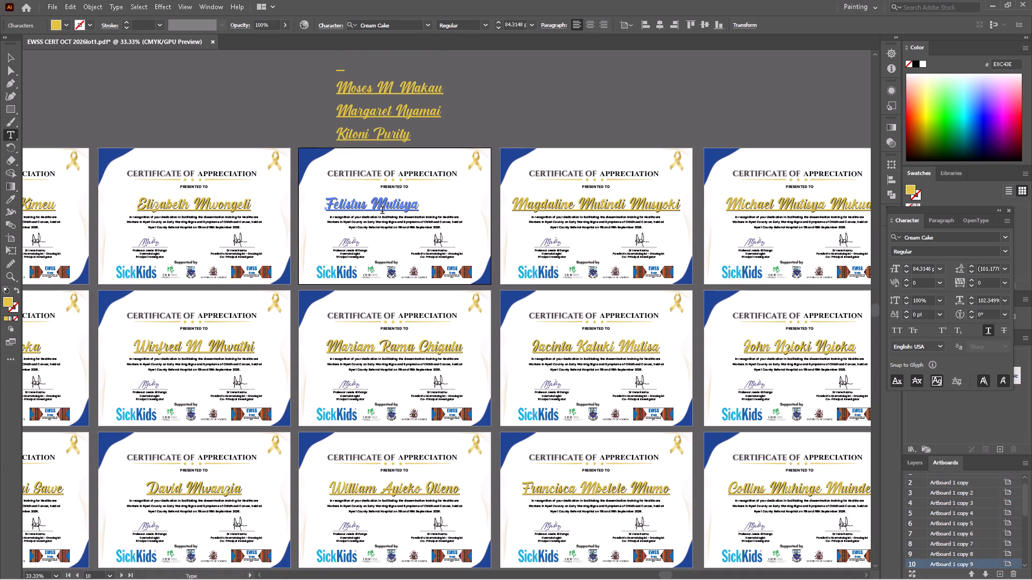
Move the next two listed names onto the middle and bottom certificates of the fourth column, replacing their recipient names.
left_click_drag(340, 88, 443, 81)
key("ctrl+x")
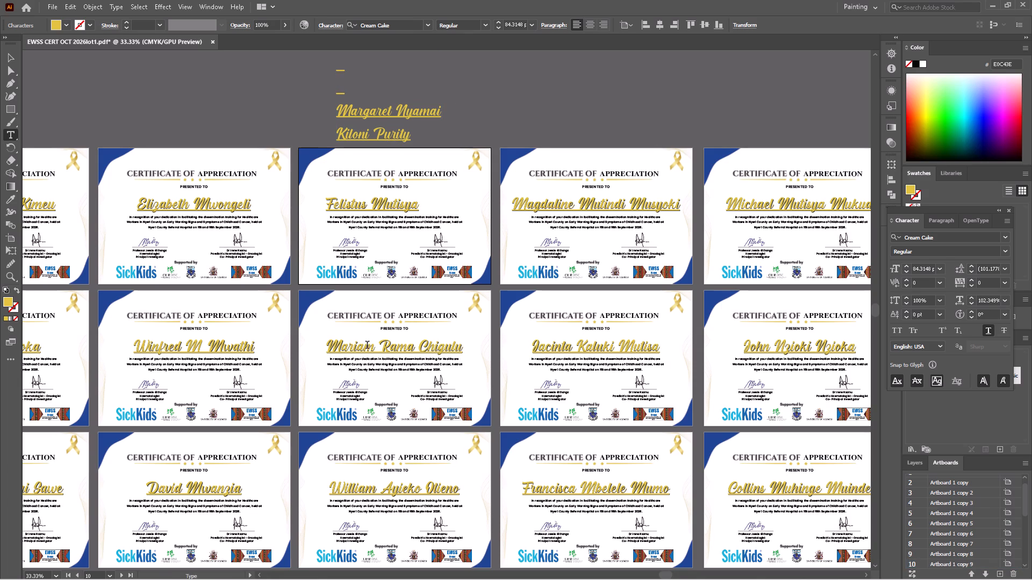
triple_click(367, 346)
key("ctrl+v")
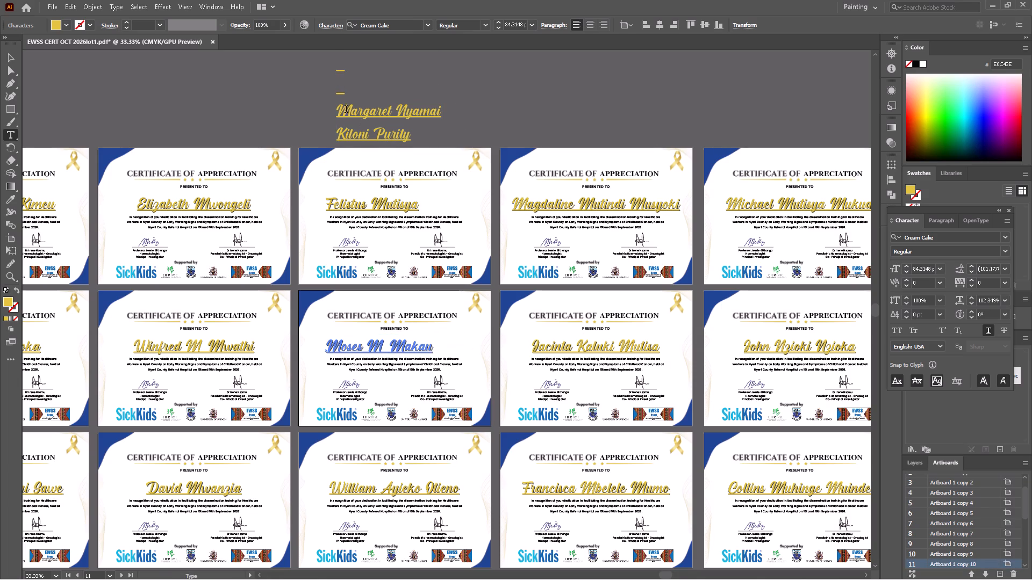
left_click_drag(338, 108, 443, 101)
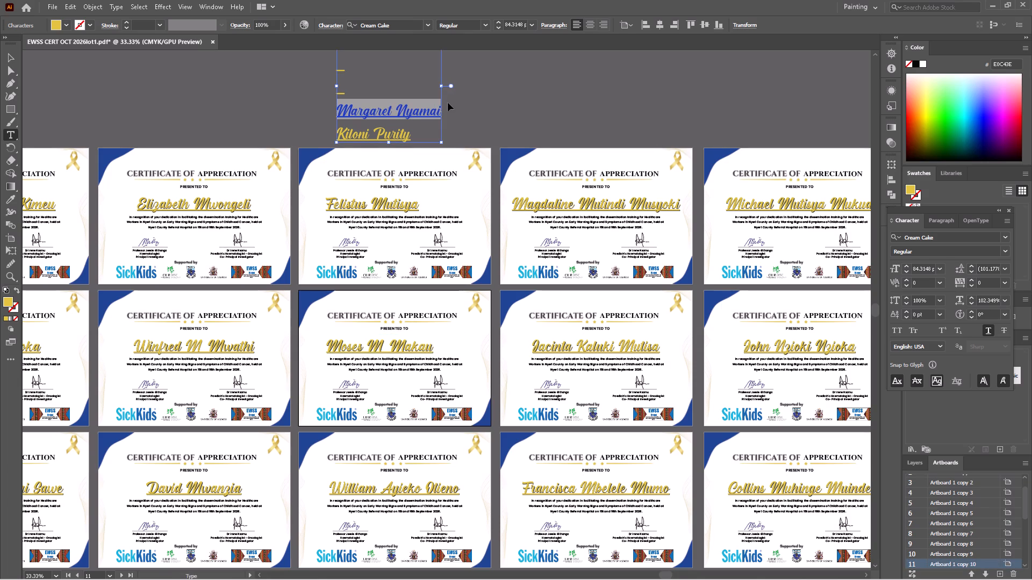
key("ctrl+x")
triple_click(385, 486)
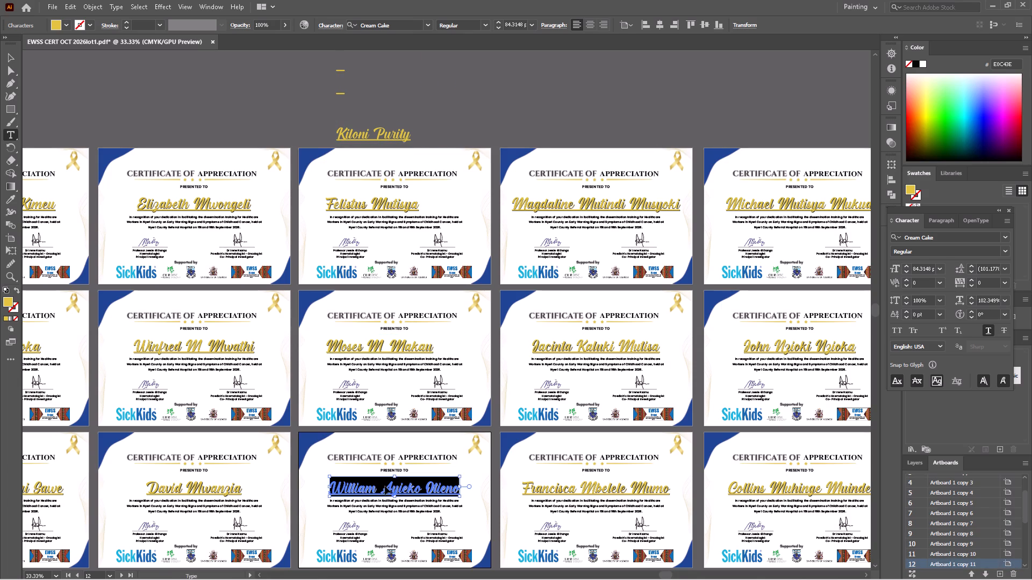
key("ctrl+v")
Move the last listed name onto the top certificate of the fifth column, replacing its recipient name.
left_click_drag(338, 134, 422, 129)
key("ctrl+x")
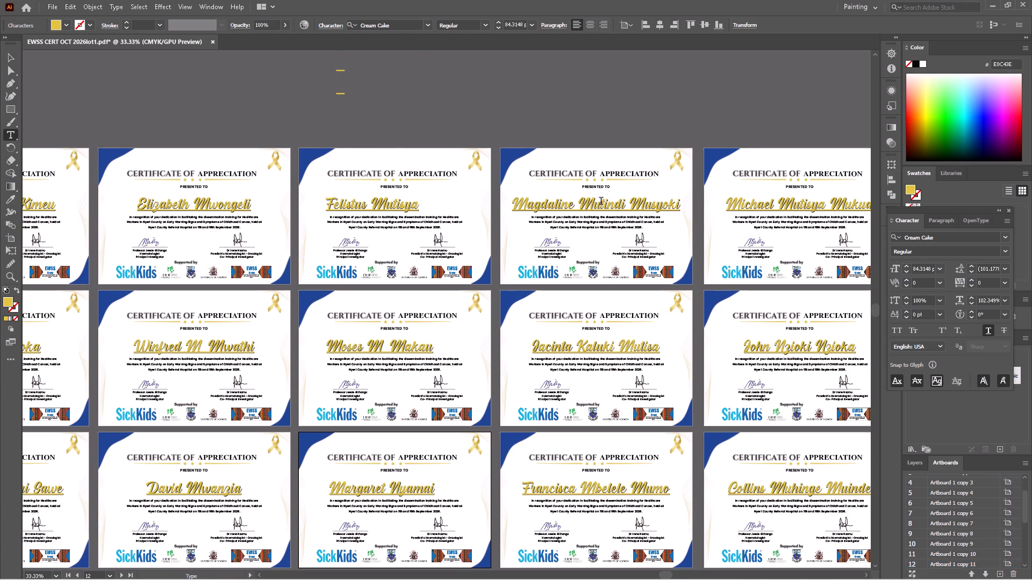
triple_click(601, 202)
key("ctrl+v")
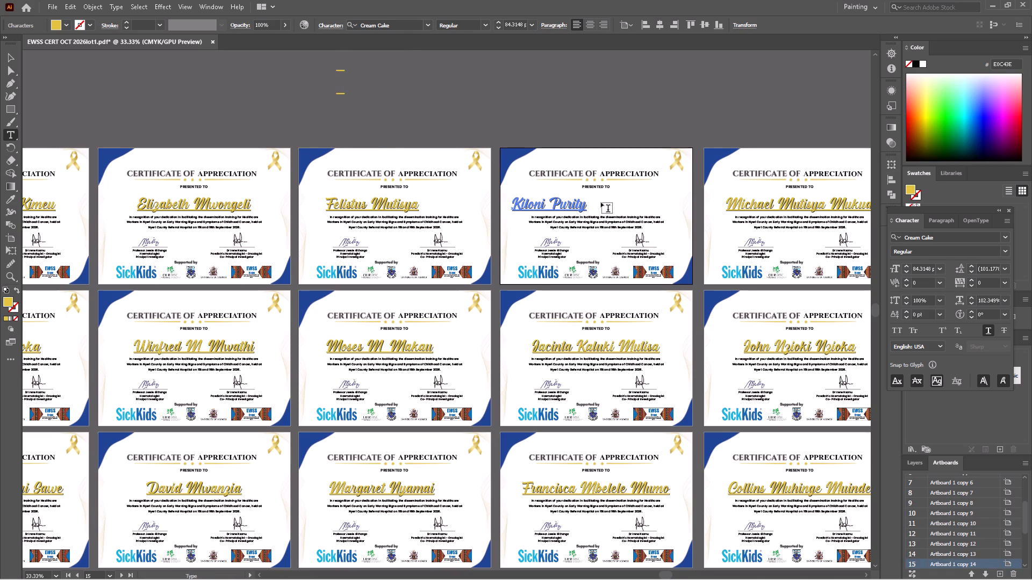
Centre the three recipient names in the fourth column horizontally on their artboards.
left_click(9, 53)
left_click(407, 205)
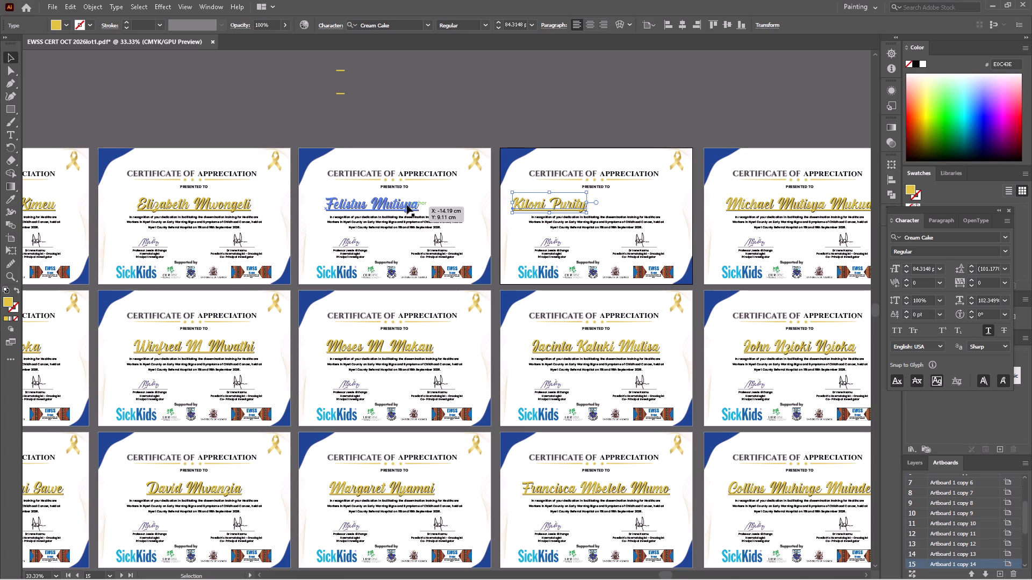
left_click(418, 353, "shift")
left_click(390, 489, "shift")
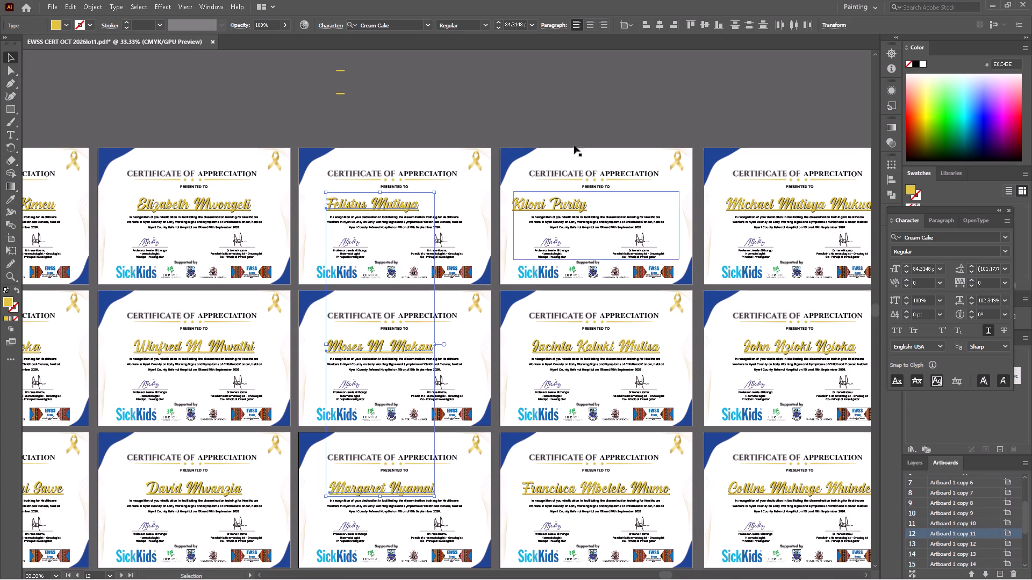
left_click(664, 25)
left_click(648, 106)
Centre the recipient name on the fifth column's top certificate horizontally on its artboard.
left_click(564, 204)
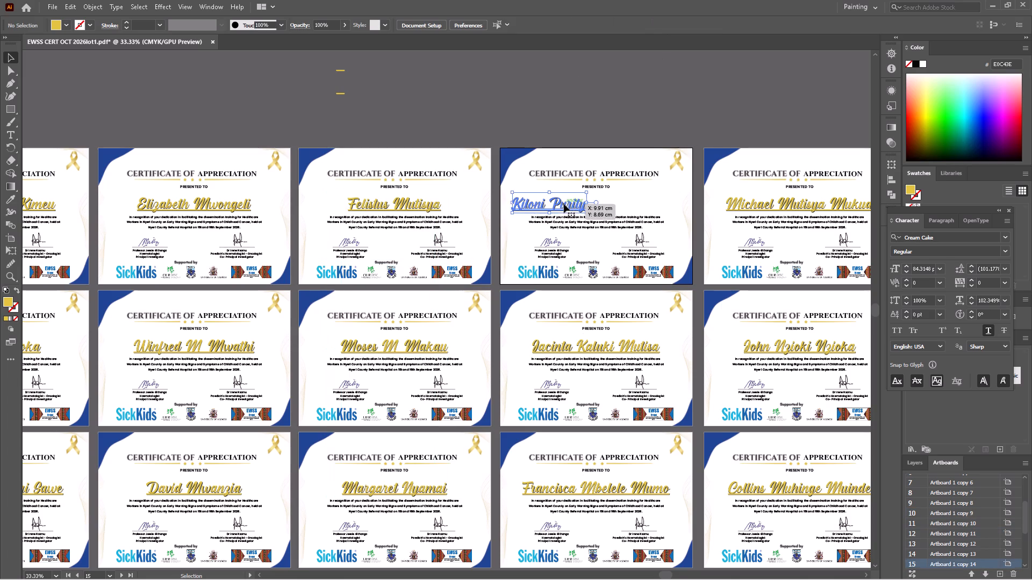
left_click(687, 24)
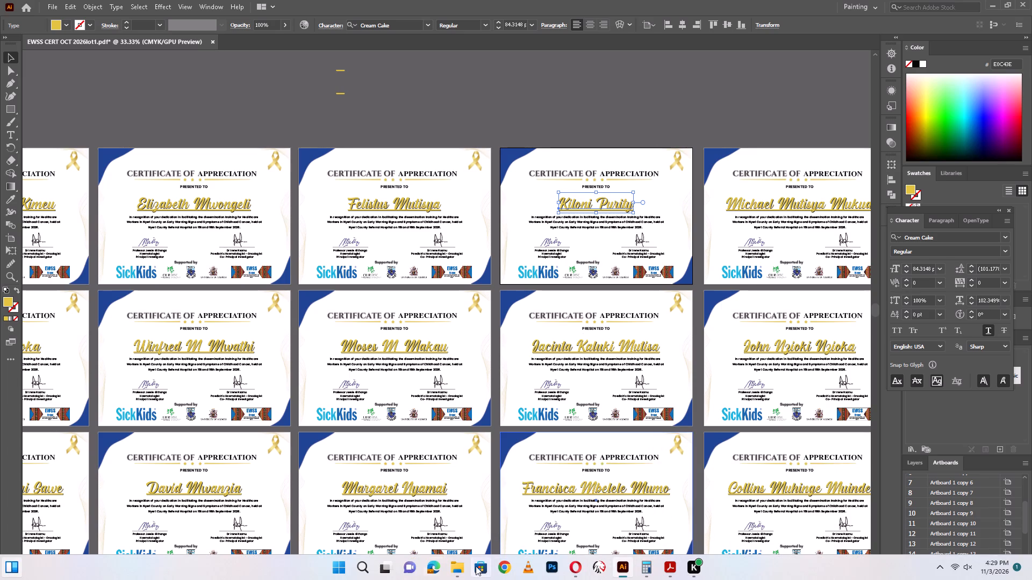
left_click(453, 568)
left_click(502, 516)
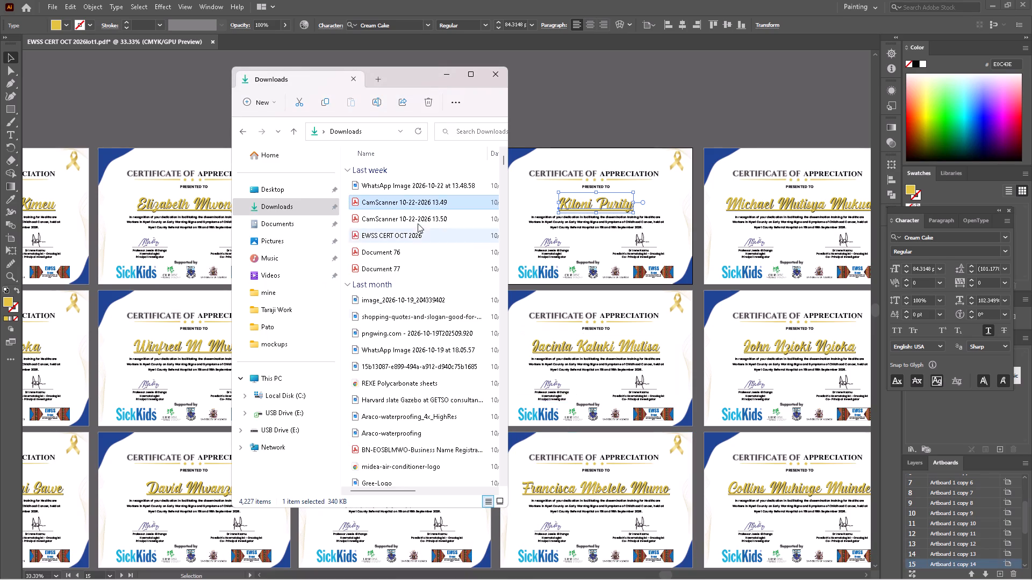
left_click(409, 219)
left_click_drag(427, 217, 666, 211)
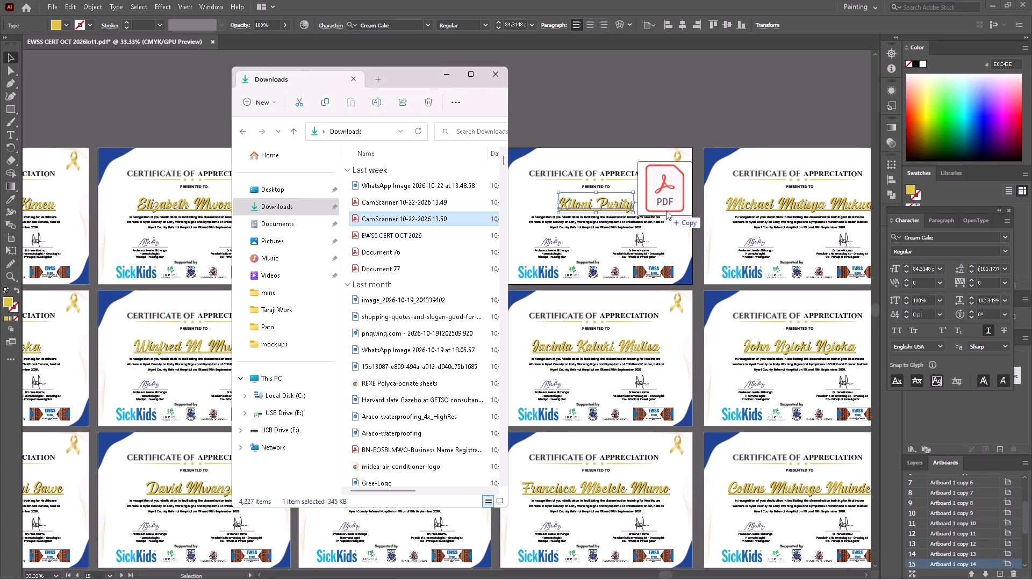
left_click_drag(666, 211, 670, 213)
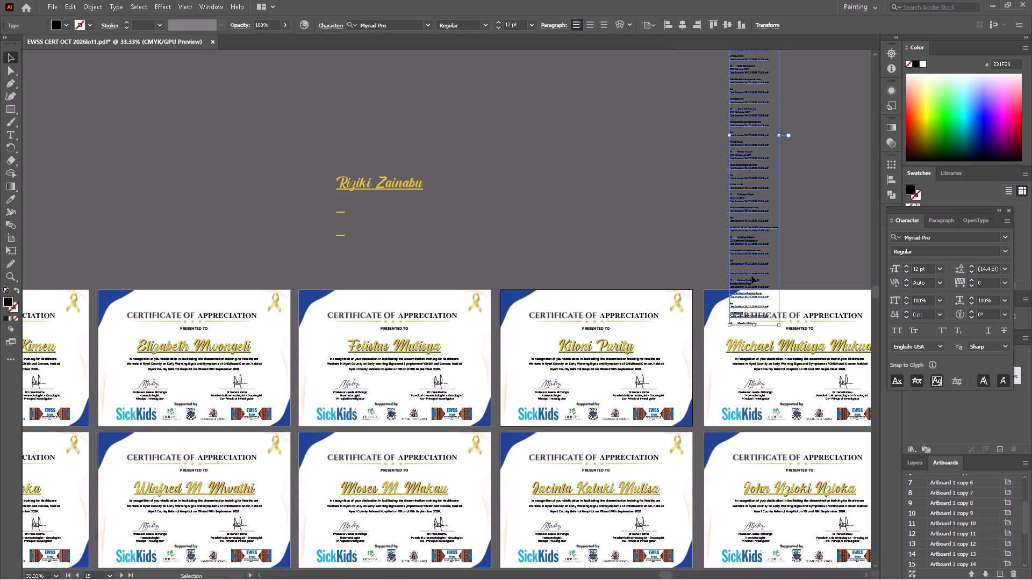
left_click_drag(751, 275, 725, 173)
left_click_drag(747, 240, 725, 151)
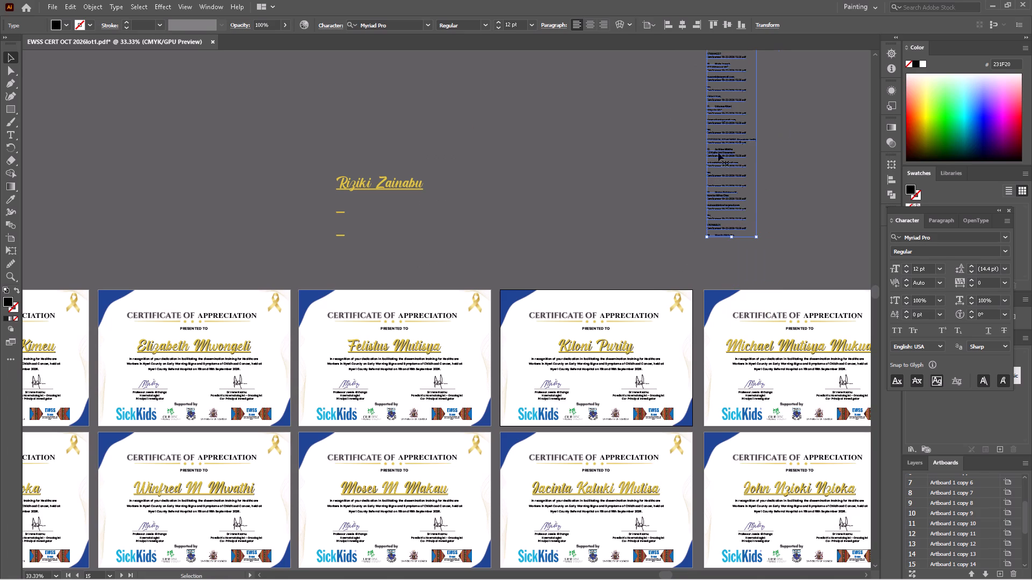
Move the last remaining name from the gold name list onto the fifth column's middle certificate, replacing its recipient name.
double_click(378, 179)
left_click_drag(341, 185, 436, 179)
key("ctrl+x")
scroll(585, 267, "down", 9)
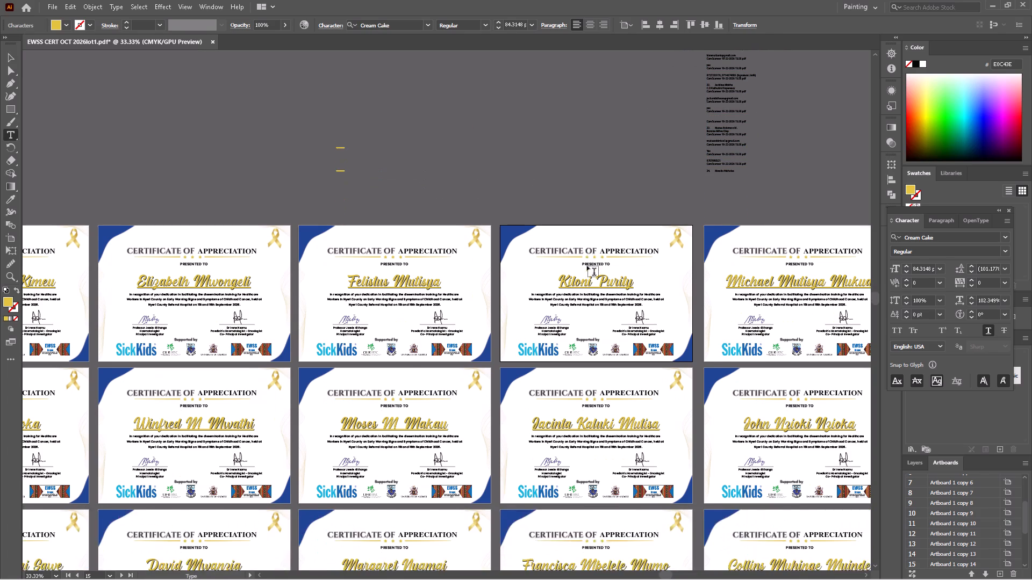
scroll(587, 266, "down", 6)
triple_click(575, 296)
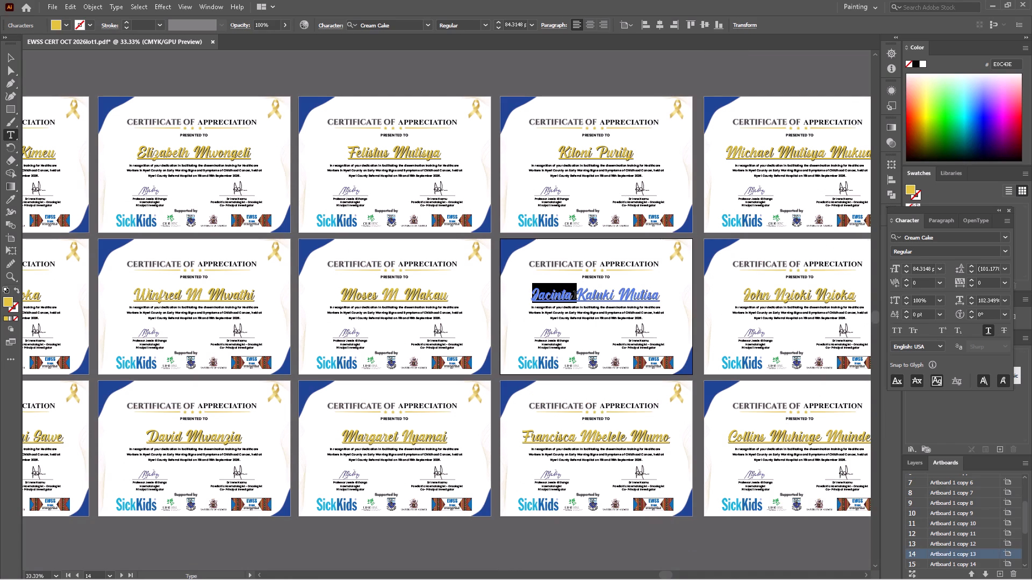
key("ctrl+v")
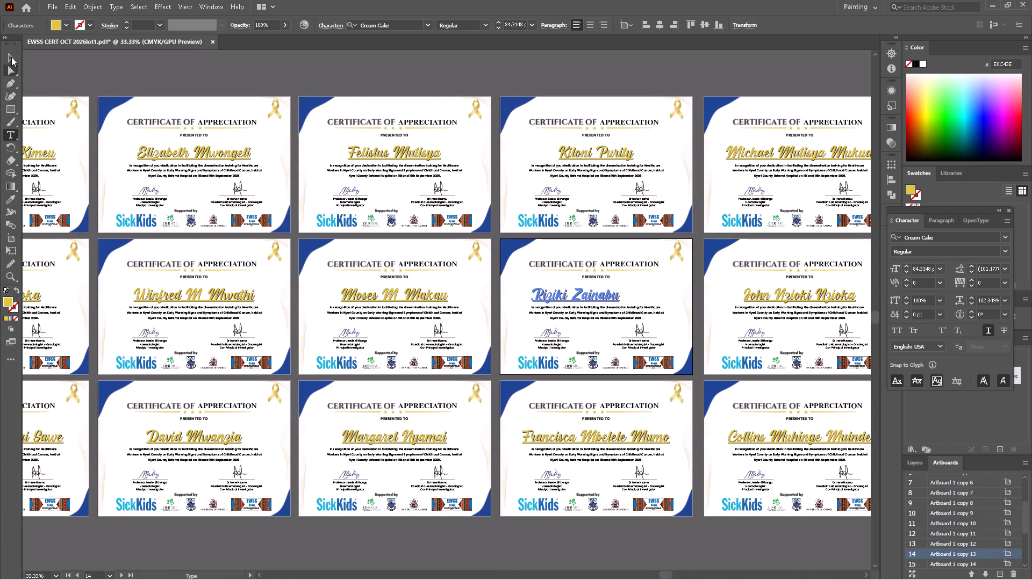
Align the new name on the fifth column's middle certificate by horizontal centre with the name on the certificate above.
left_click(11, 56)
left_click(567, 298)
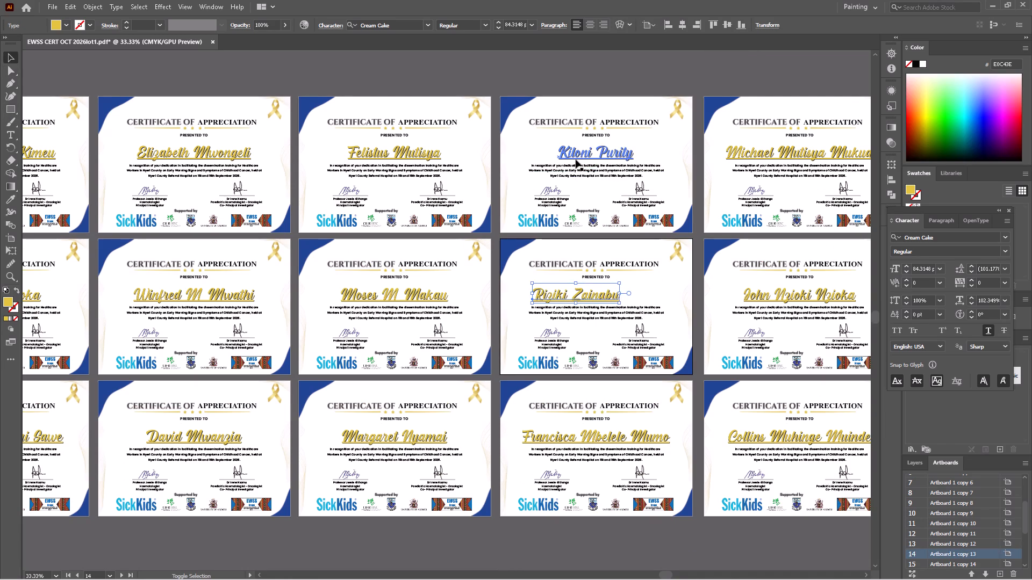
left_click(576, 157, "shift")
left_click(666, 21)
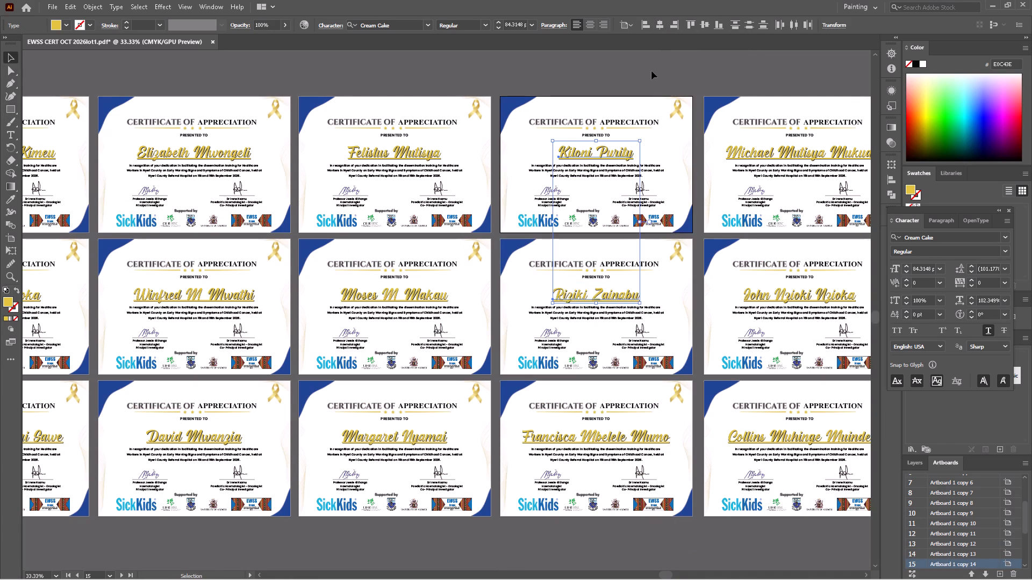
left_click(651, 71)
In the pasted attendance text, delete entry 19's facility, contact and file-name lines together with the number 20.
key("space")
key("space")
key("space")
key("space")
key("space")
key("space")
key("space")
key("space")
key("space")
key("space")
key("space")
key("space")
key("space")
key("space")
key("space")
key("space")
key("space")
key("space")
key("space")
key("space")
left_click_drag(661, 287, 563, 514)
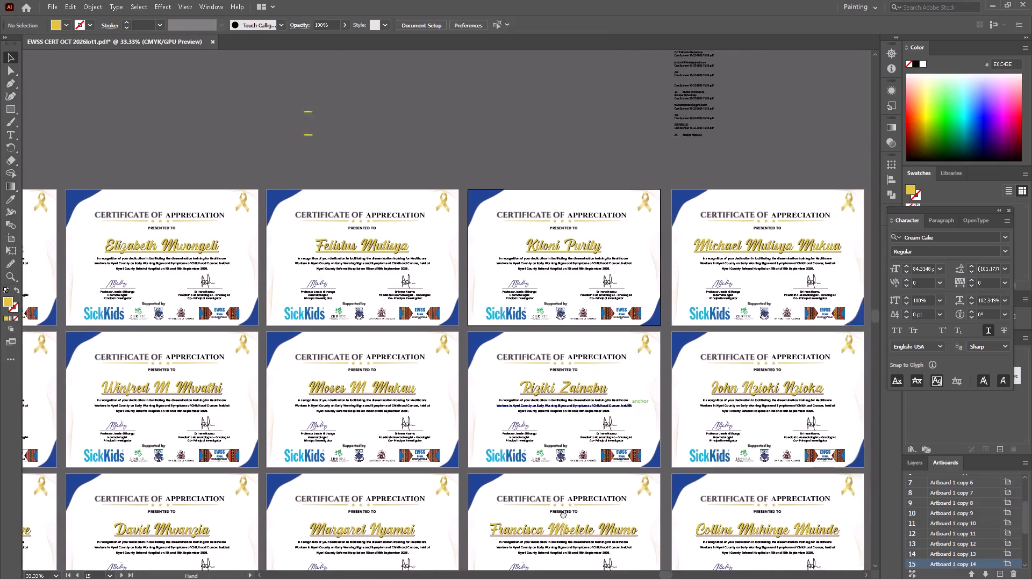
left_click_drag(563, 514, 554, 543)
left_click_drag(535, 407, 474, 572)
left_click(568, 173)
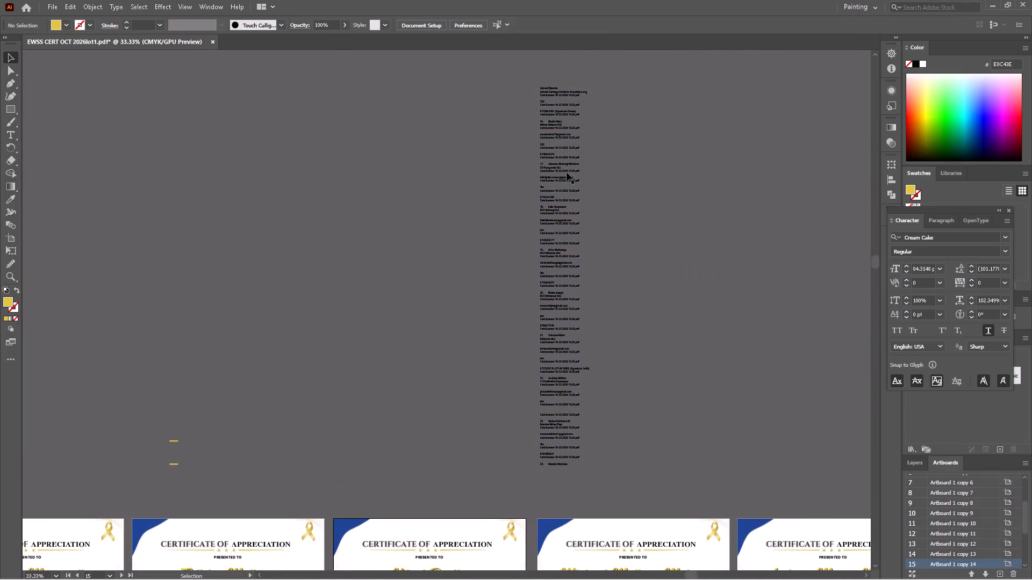
left_click(567, 172)
key("ctrl+equal")
key("ctrl+equal")
key("ctrl+equal")
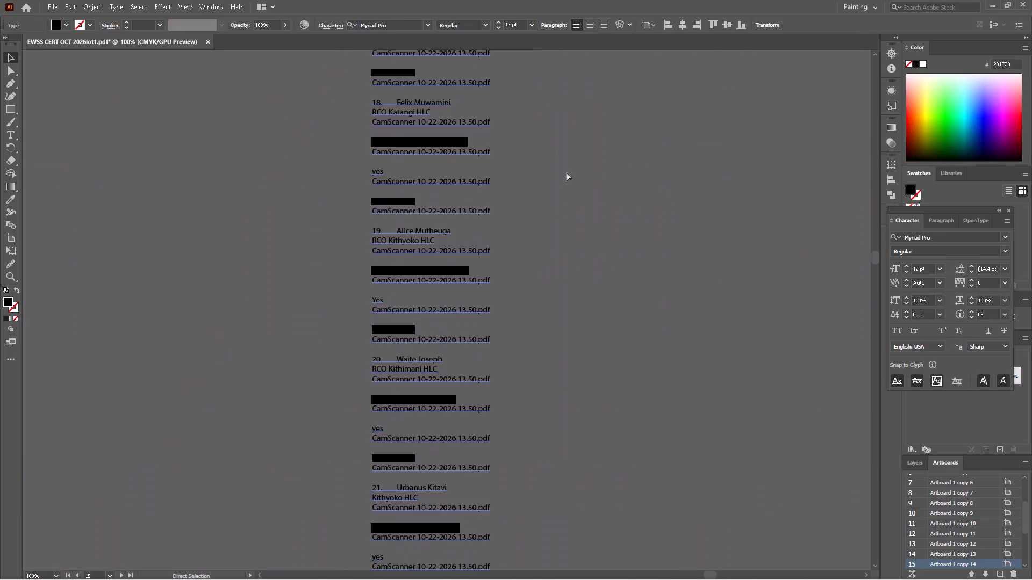
key("ctrl+equal")
triple_click(405, 267)
left_click(405, 267)
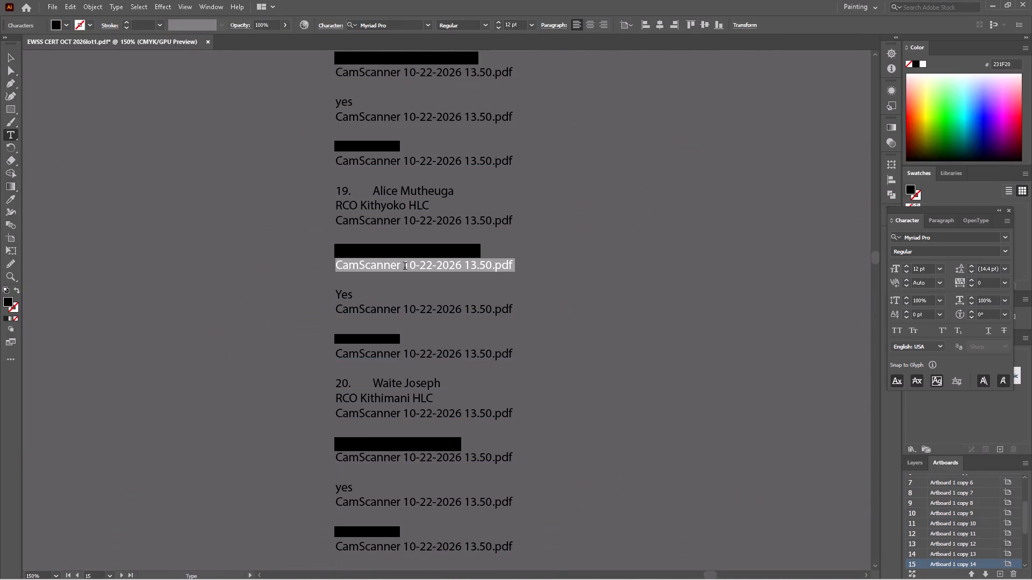
key("BackSpace")
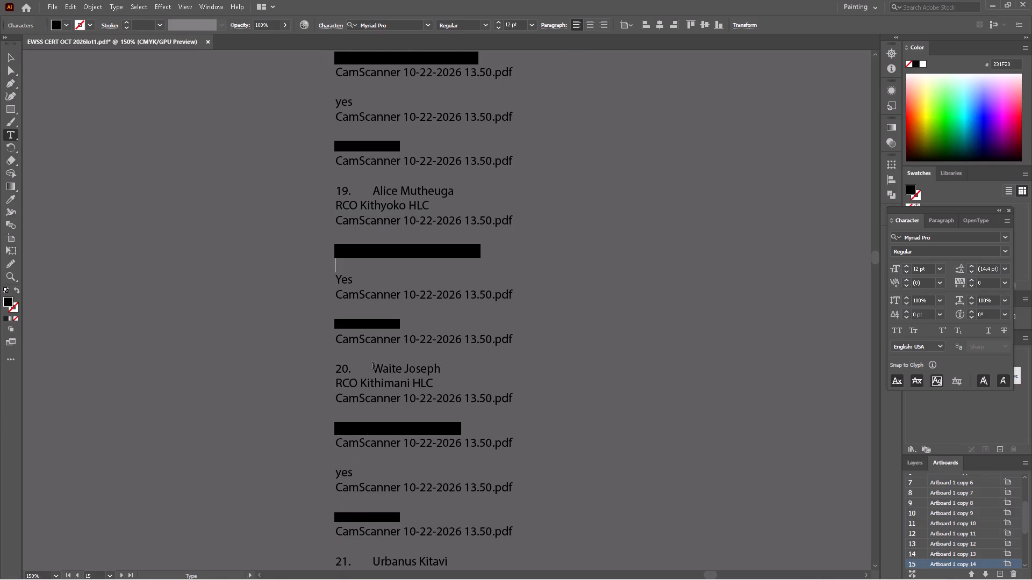
left_click_drag(373, 367, 320, 205)
key("BackSpace")
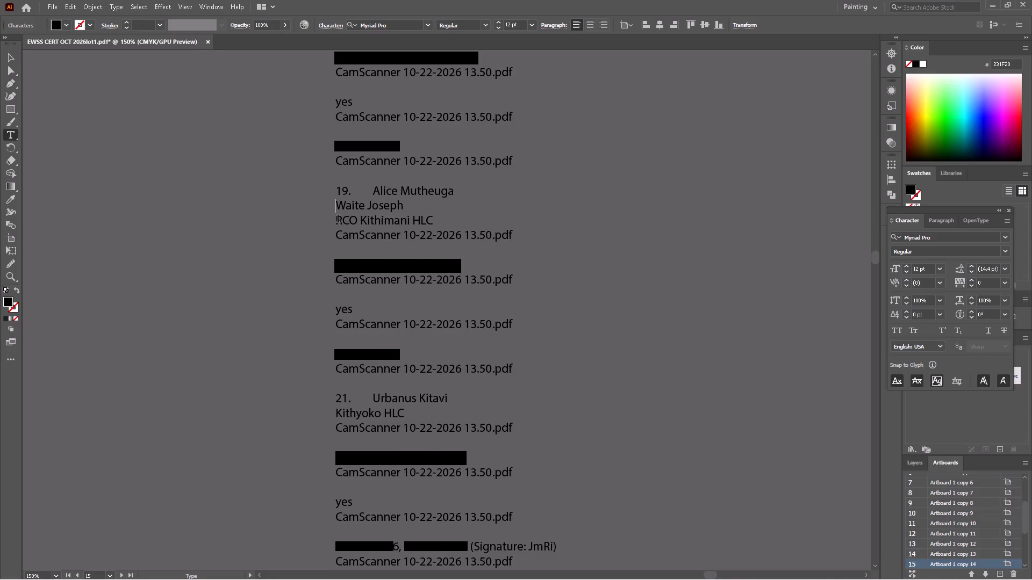
Delete the detail lines of entries 20 and 21 plus the numbers 21 and 22, keeping only the names on consecutive lines.
left_click_drag(338, 220, 470, 260)
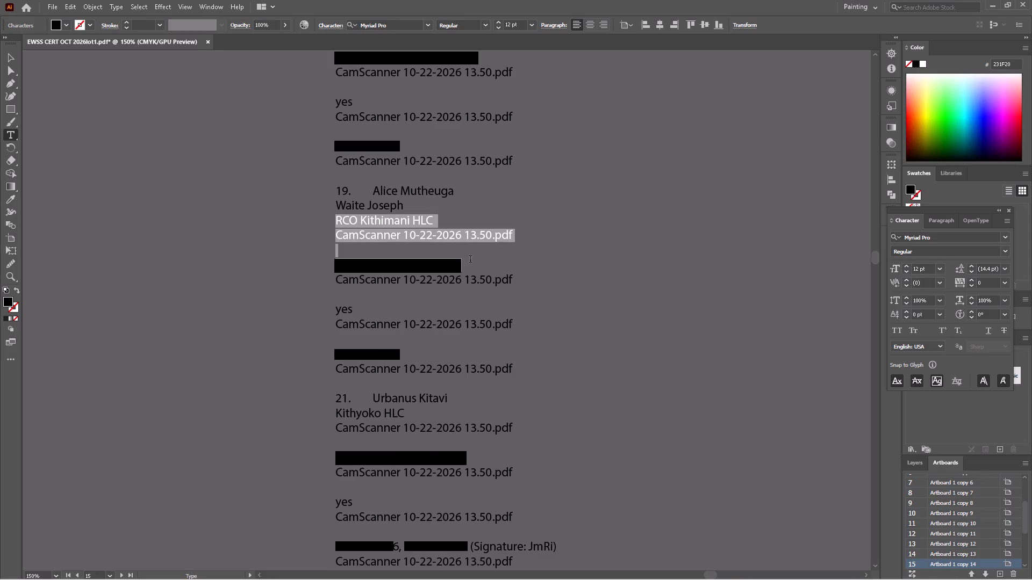
left_click_drag(470, 260, 549, 348)
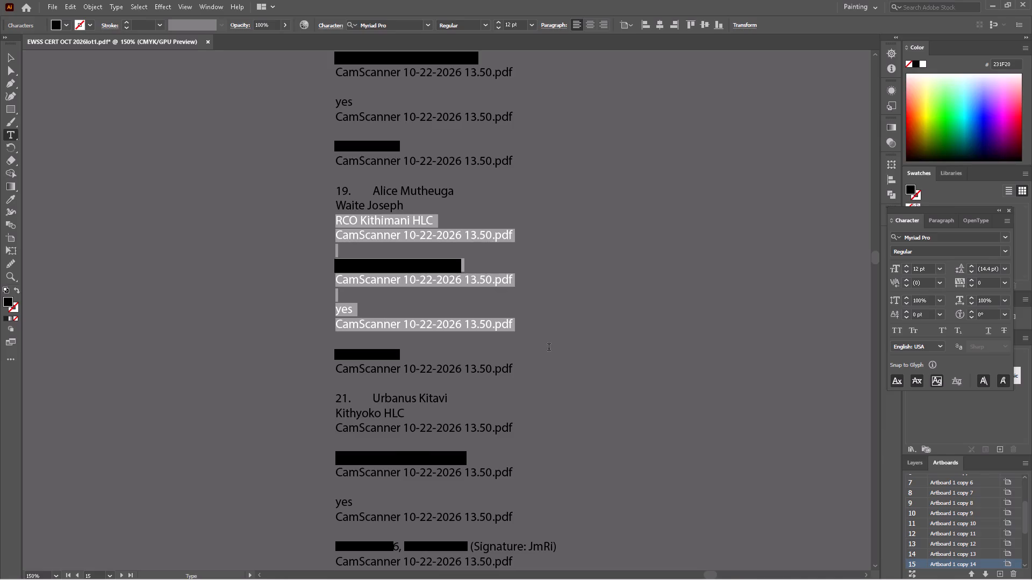
left_click_drag(549, 348, 540, 387)
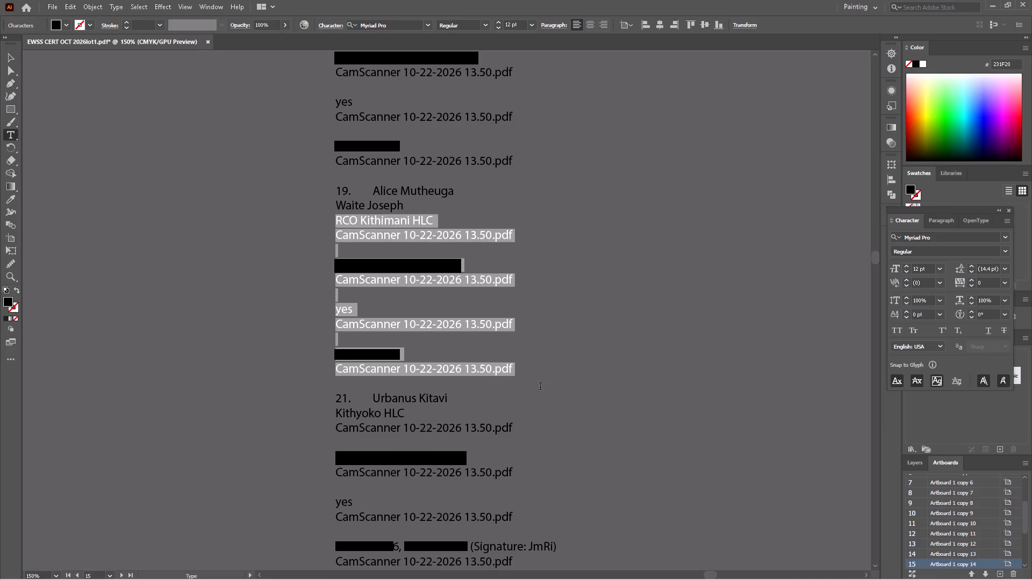
left_click_drag(540, 387, 367, 400)
key("BackSpace")
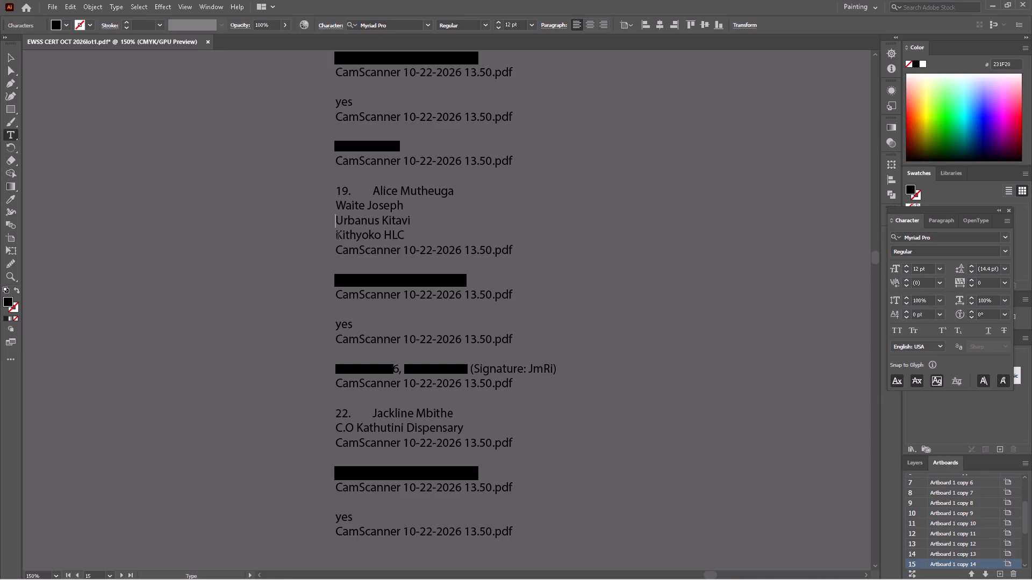
left_click_drag(338, 237, 348, 289)
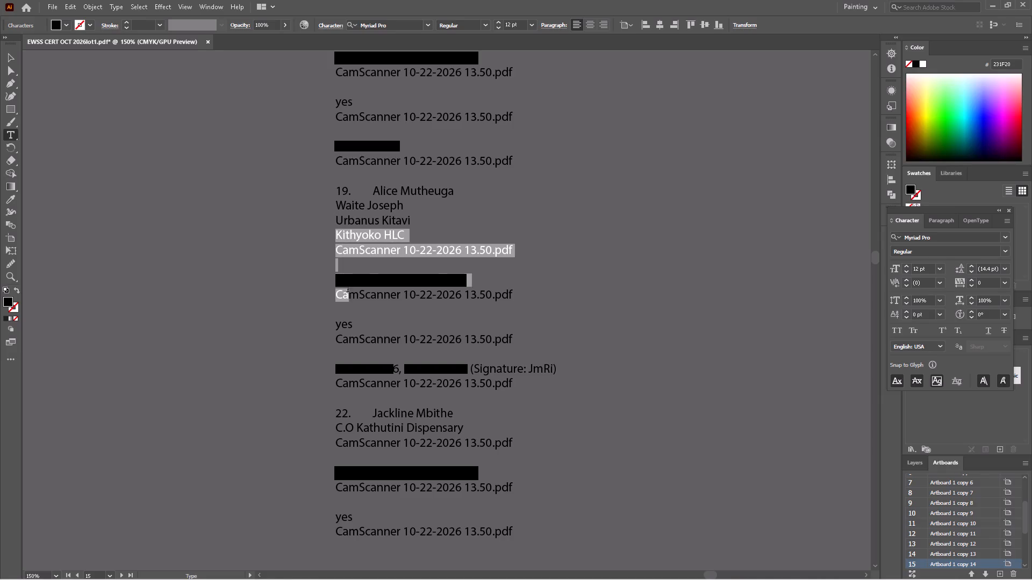
left_click_drag(348, 289, 352, 372)
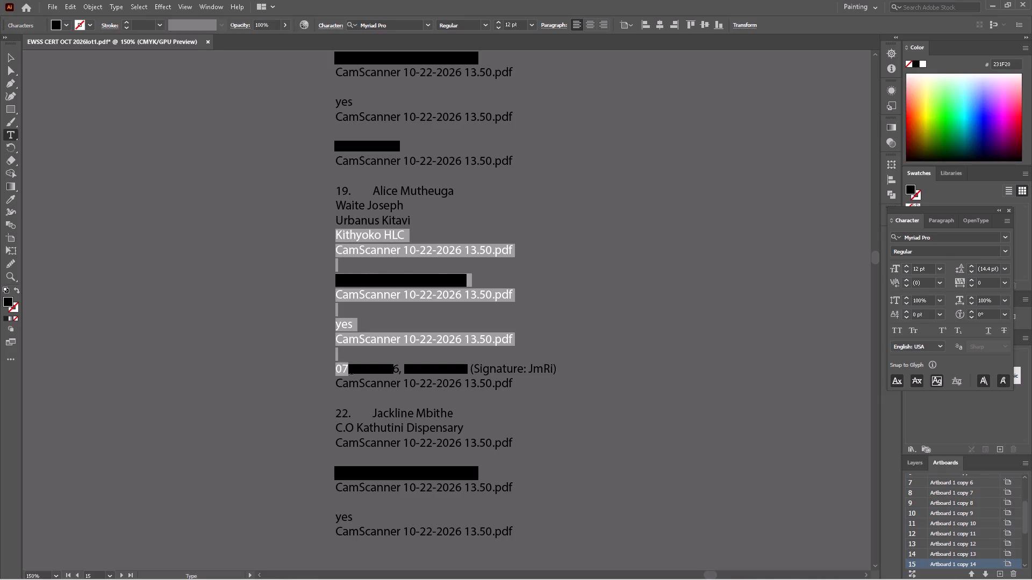
left_click_drag(352, 372, 374, 412)
key("BackSpace")
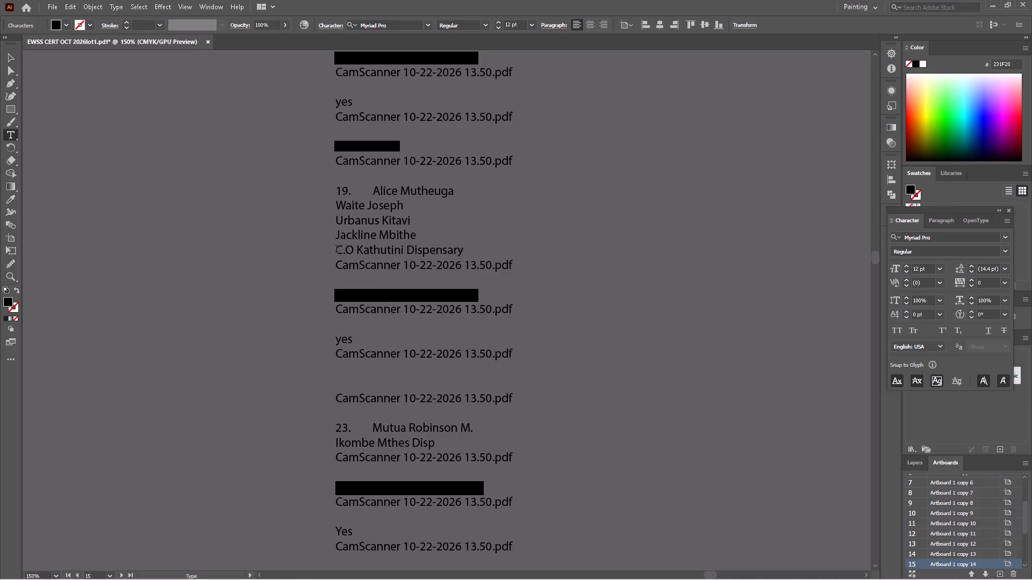
Delete the detail lines of entries 22 and 23 plus the numbers 23 and 24, keeping only the names on consecutive lines.
left_click_drag(336, 250, 339, 276)
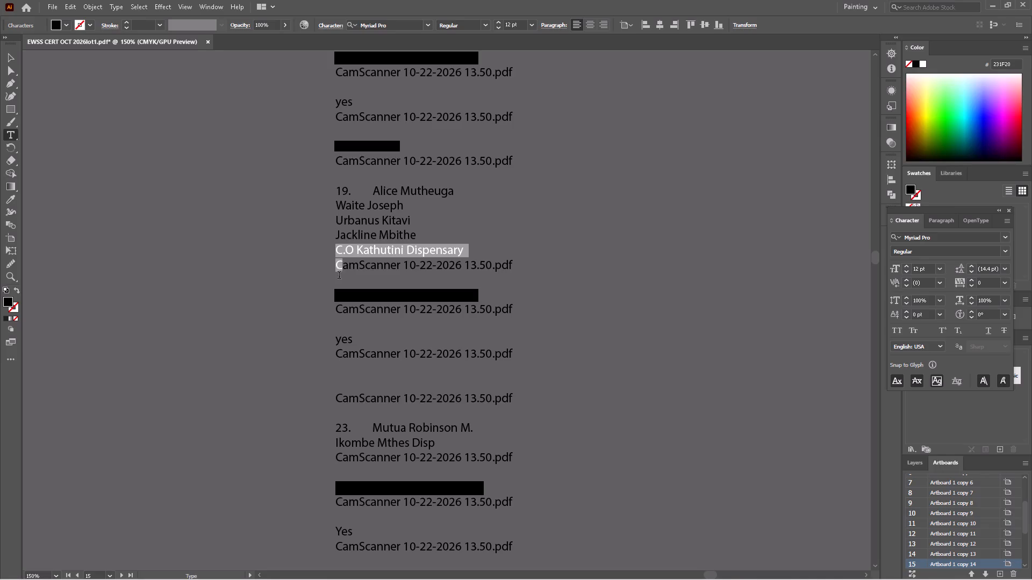
left_click_drag(339, 276, 372, 434)
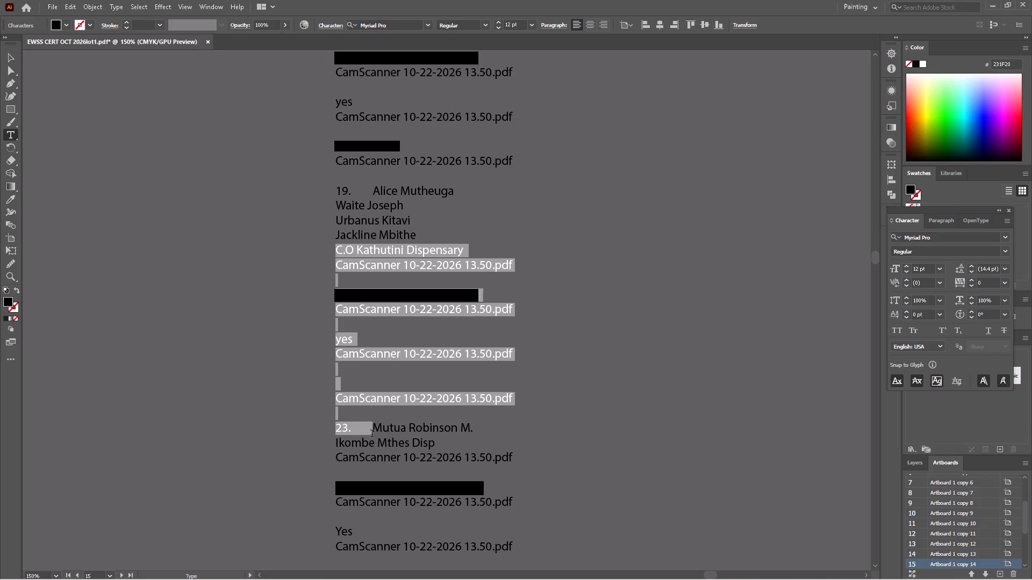
left_click_drag(372, 434, 372, 430)
key("BackSpace")
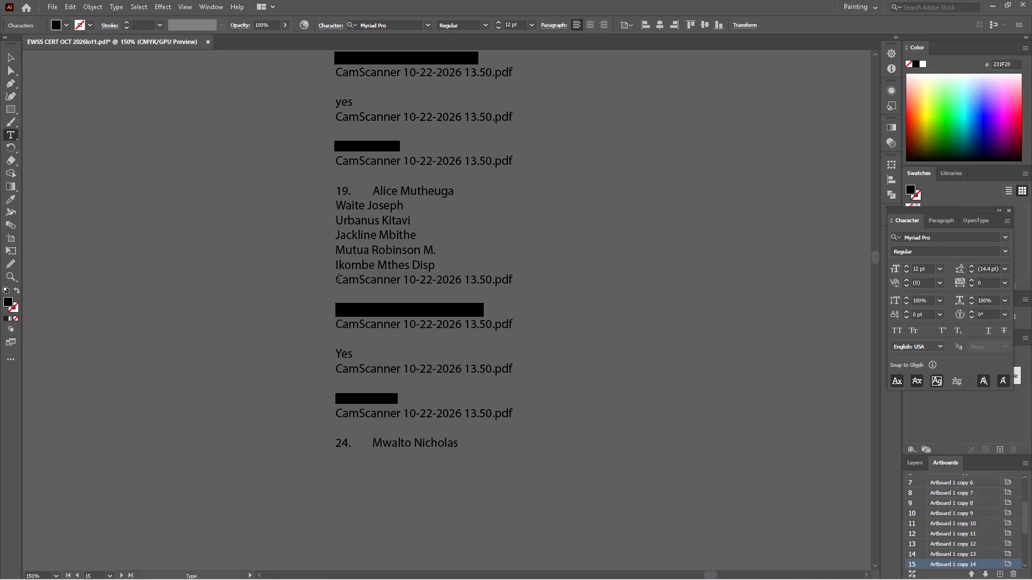
left_click_drag(336, 266, 347, 284)
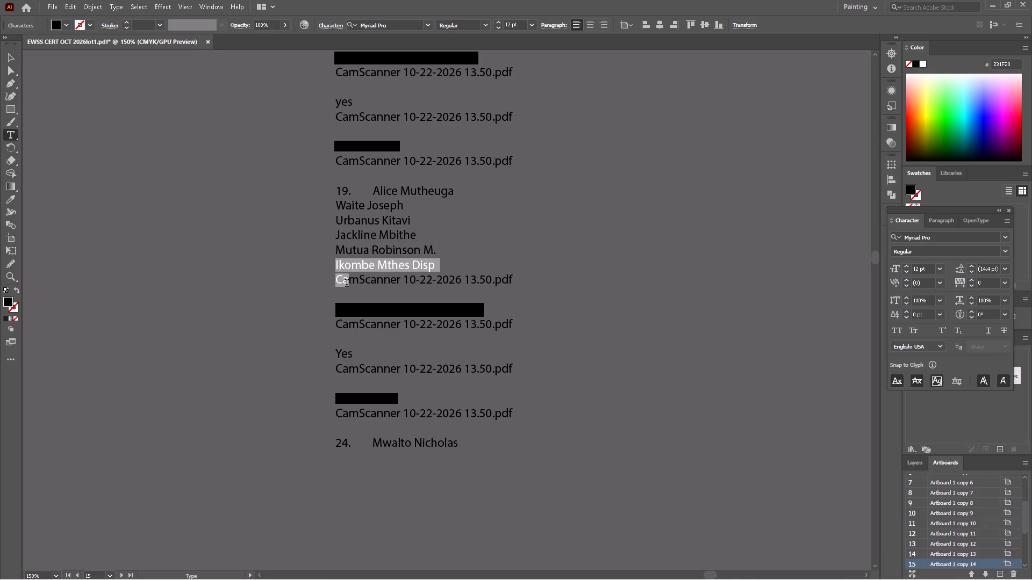
left_click_drag(347, 284, 355, 350)
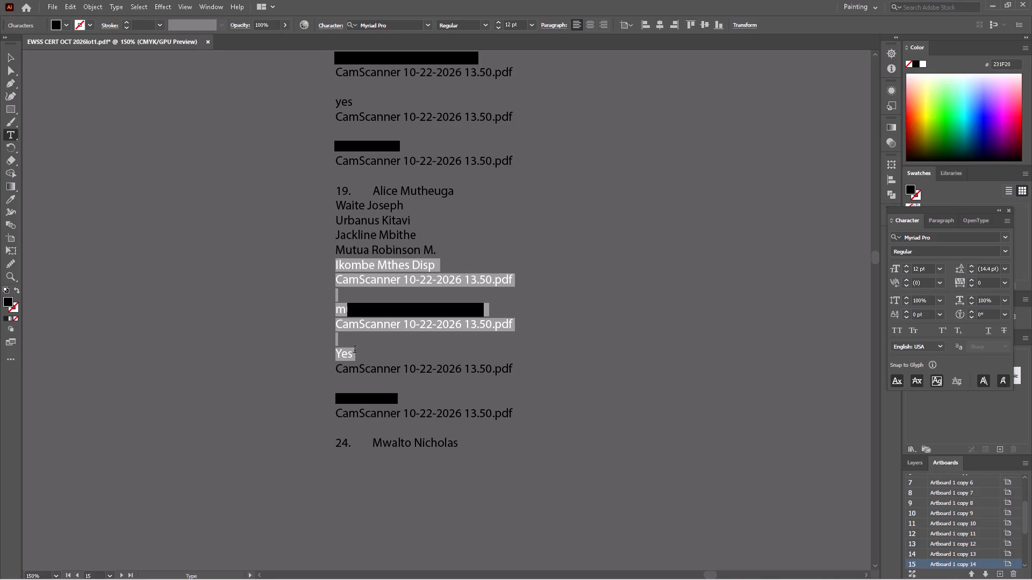
left_click_drag(355, 350, 371, 437)
key("BackSpace")
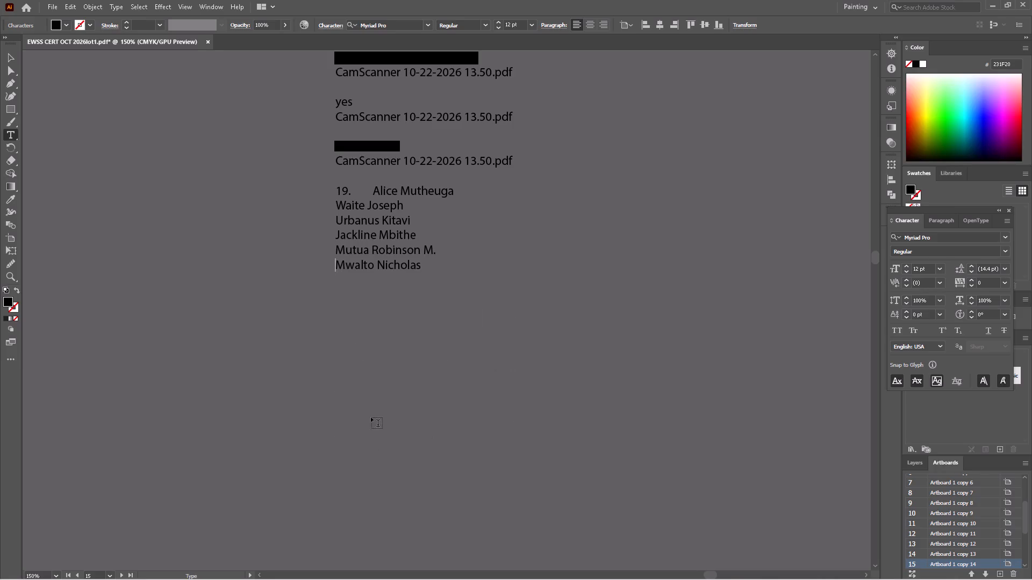
Delete the detail lines of entries 18 and 17 plus the numbers 19 and 18, keeping only the names on consecutive lines.
scroll(341, 313, "up", 10)
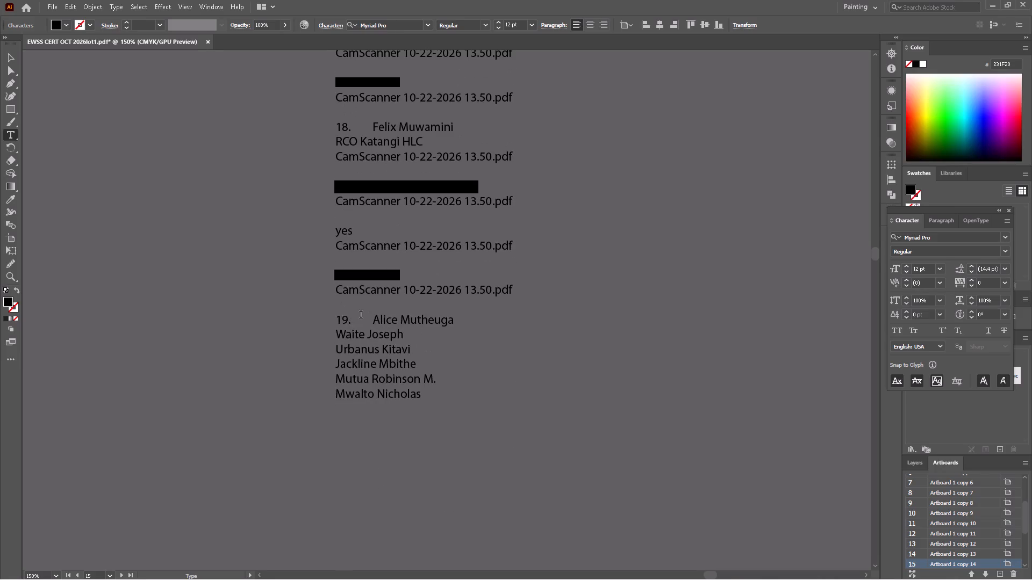
left_click_drag(374, 323, 336, 211)
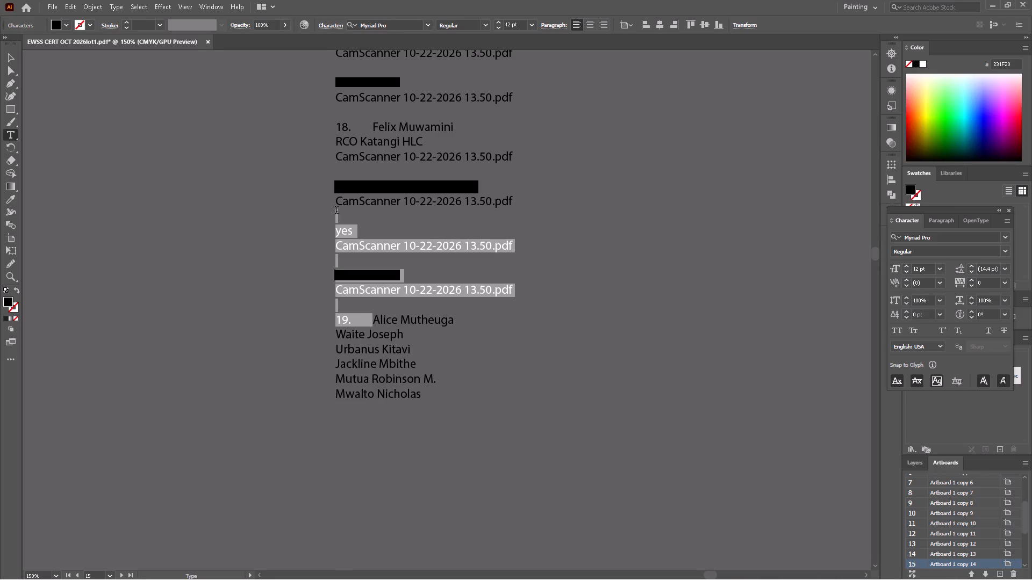
left_click_drag(336, 211, 328, 143)
key("BackSpace")
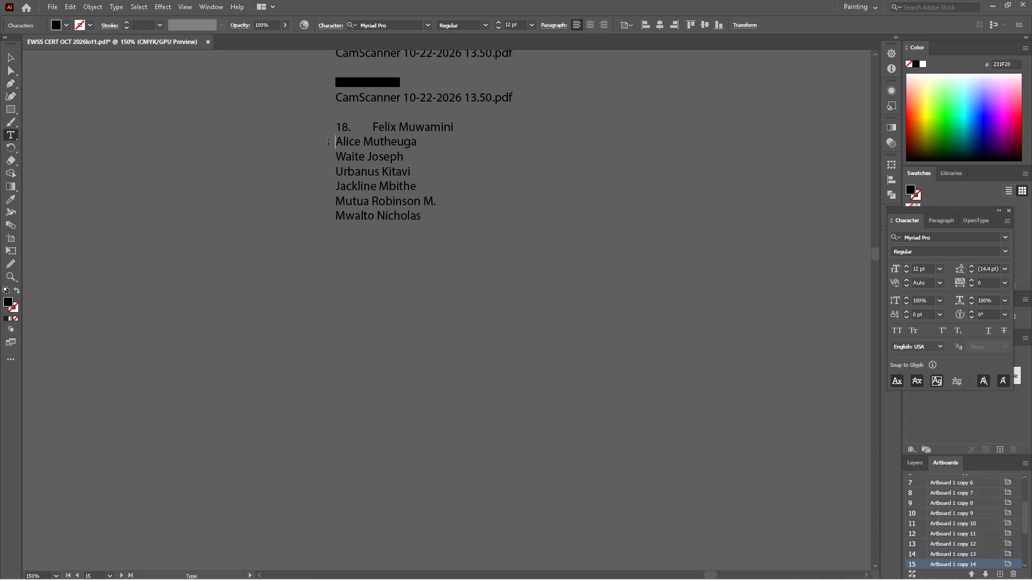
scroll(360, 200, "up", 13)
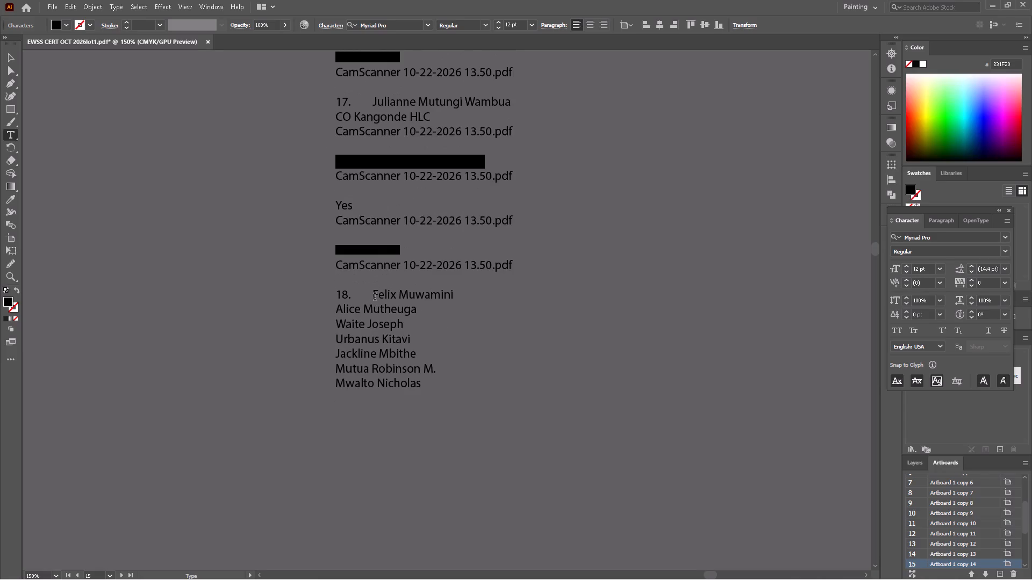
left_click_drag(375, 298, 329, 195)
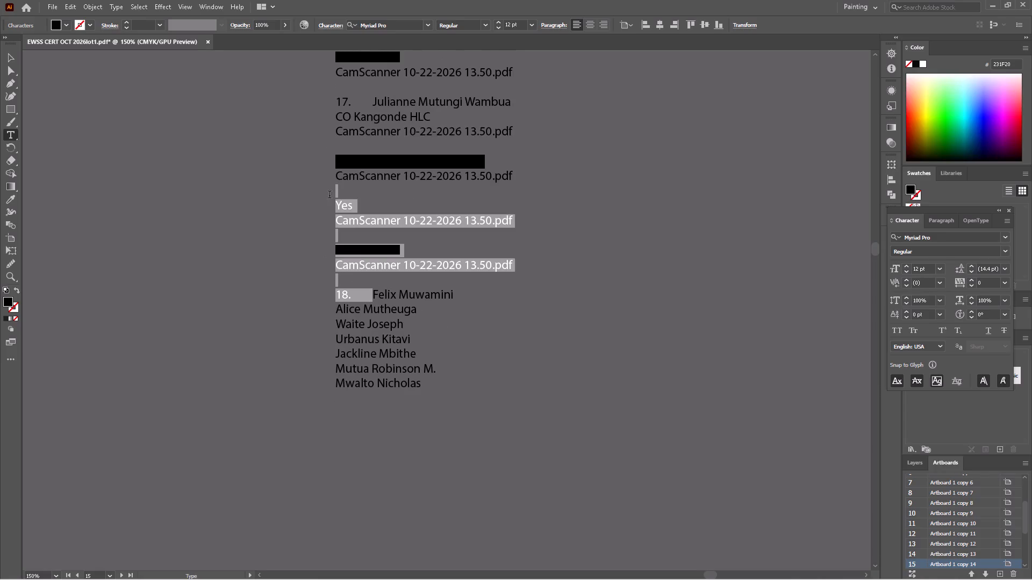
left_click_drag(329, 195, 329, 121)
key("BackSpace")
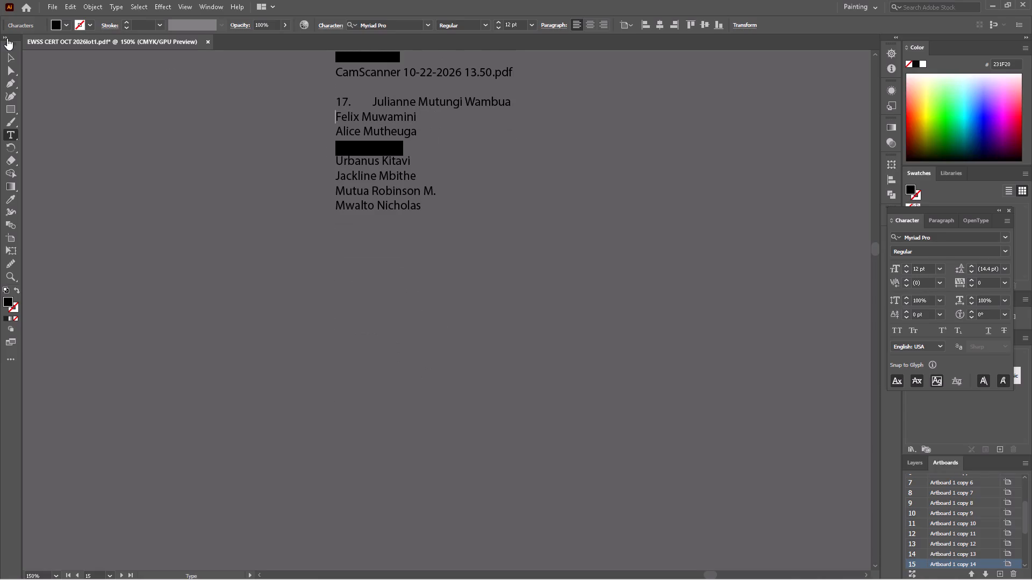
Delete the detail lines of entries 16 and 15 plus the numbers 17 and 16, leaving only consecutive names in the text block.
left_click(9, 52)
left_click_drag(487, 100, 531, 373)
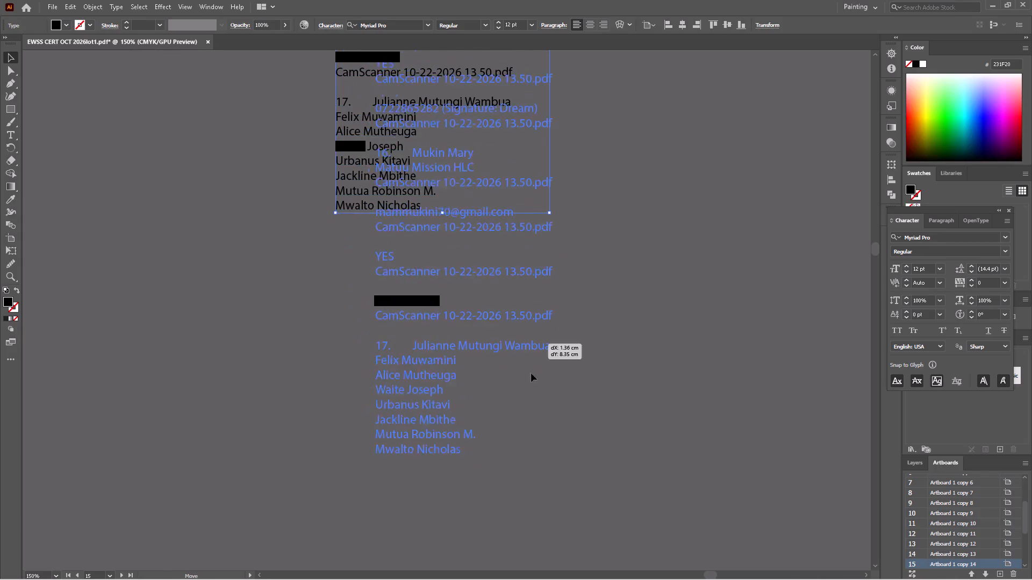
left_click_drag(531, 373, 532, 385)
double_click(452, 384)
left_click_drag(416, 387, 391, 366)
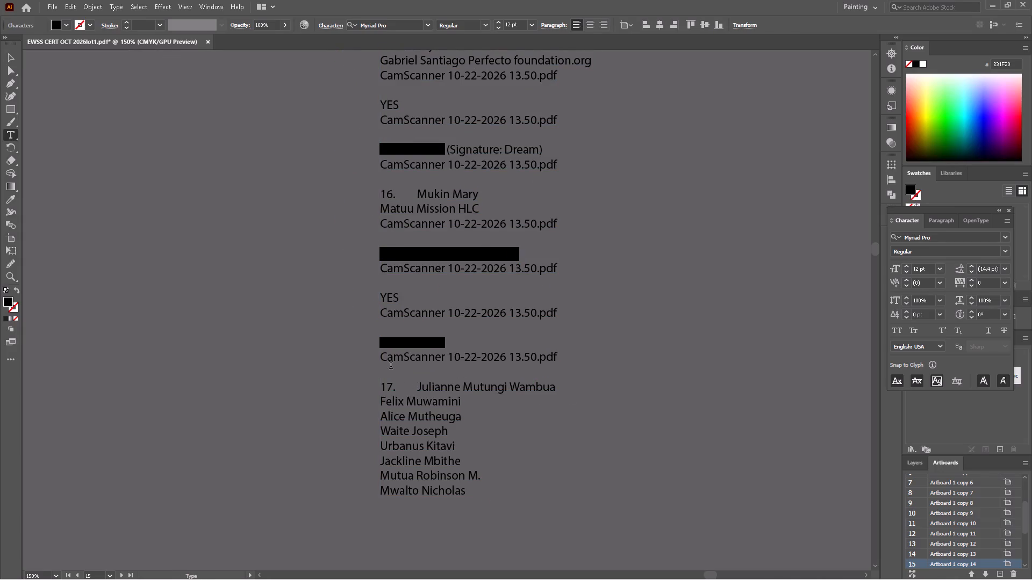
left_click_drag(391, 366, 363, 224)
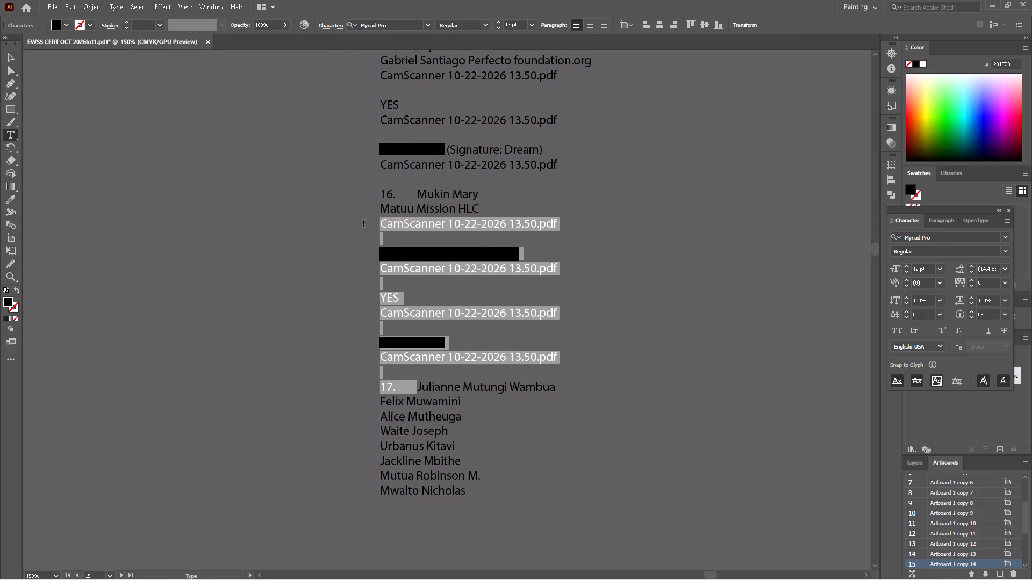
left_click_drag(363, 224, 362, 210)
key("BackSpace")
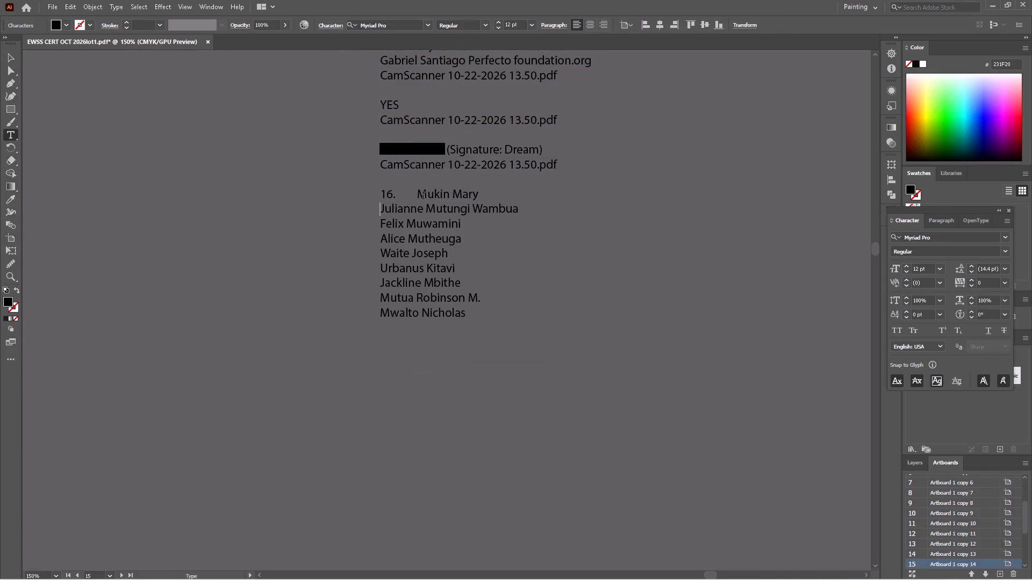
left_click_drag(418, 192, 398, 165)
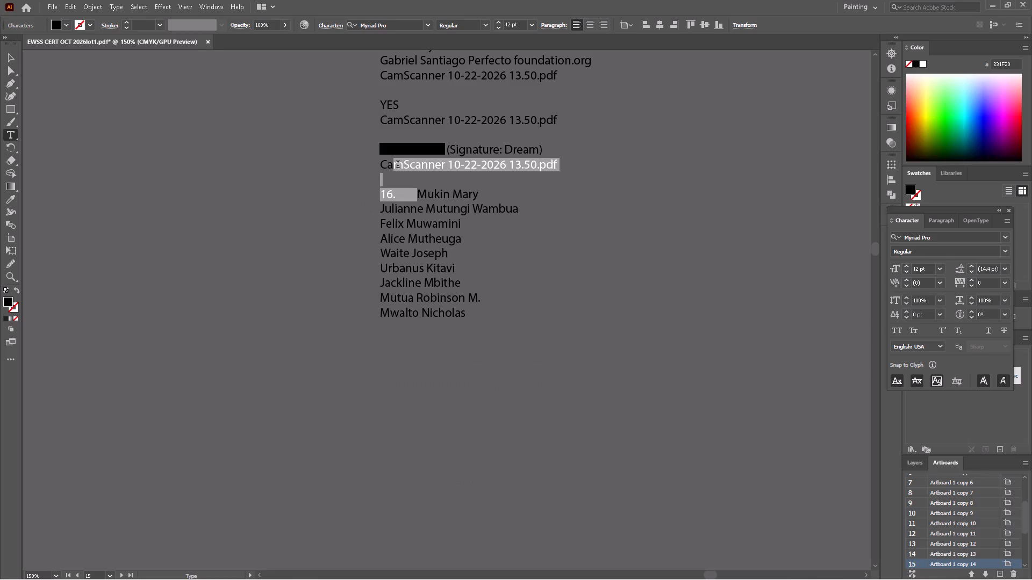
left_click_drag(398, 165, 374, 53)
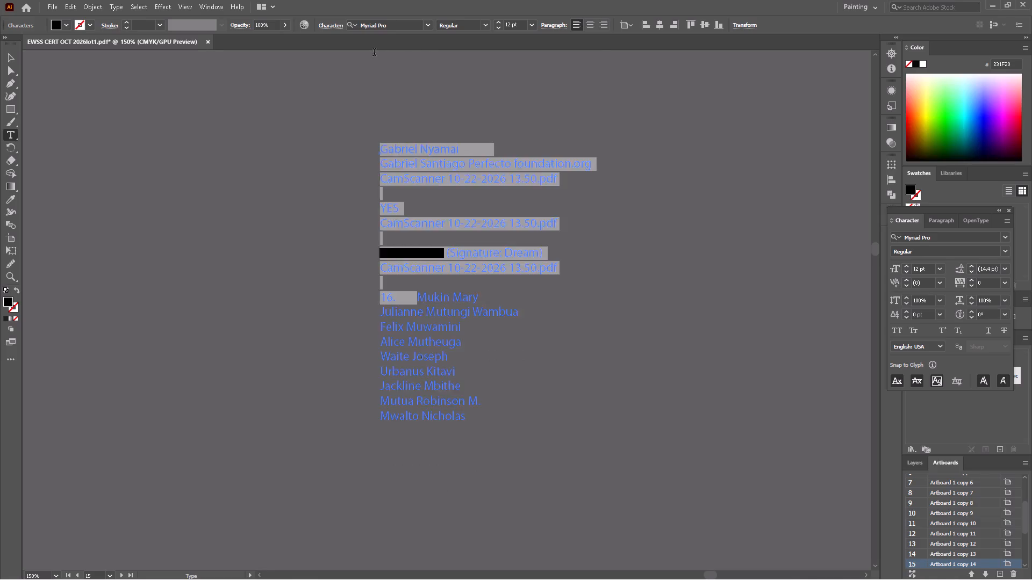
left_click_drag(374, 53, 362, 303)
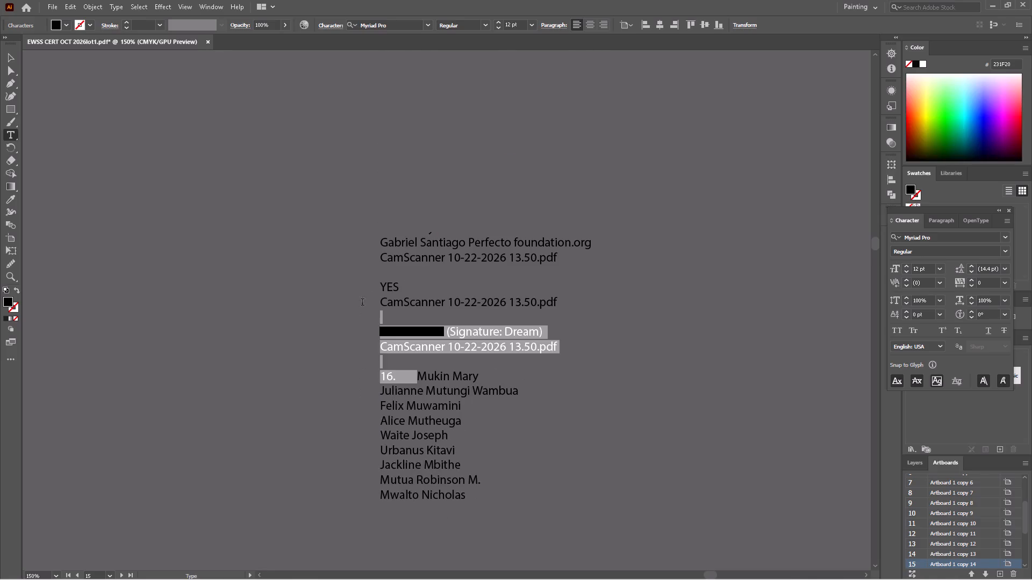
left_click_drag(362, 303, 362, 249)
key("BackSpace")
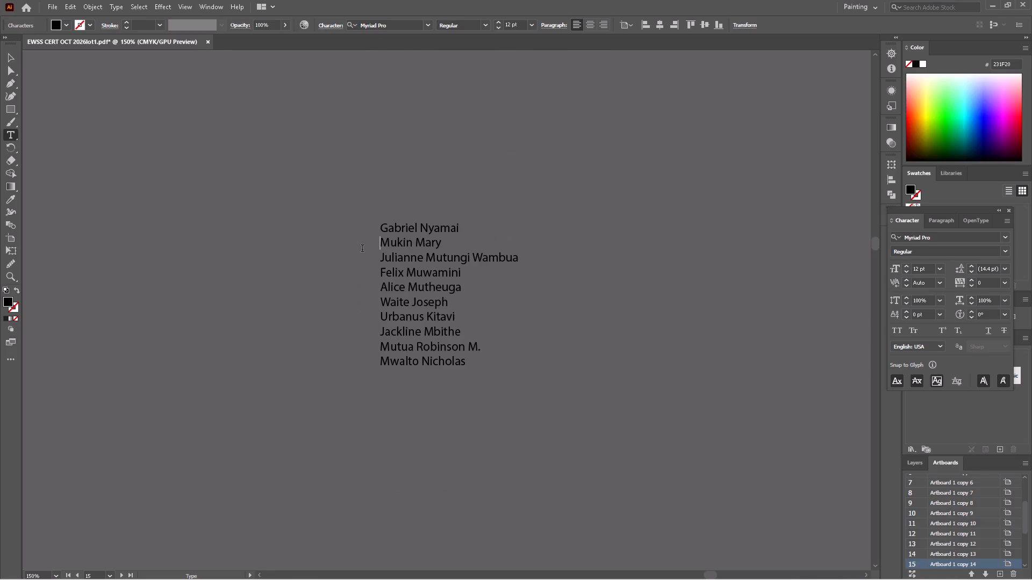
Move the cleaned name list further down the empty pasteboard toward the certificates.
left_click(10, 55)
scroll(228, 347, "down", 10)
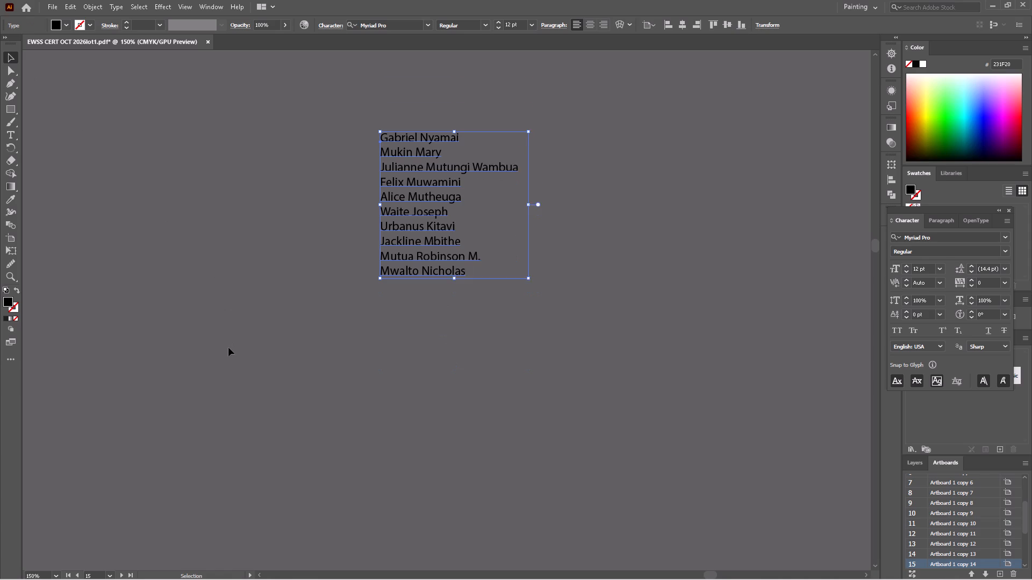
scroll(228, 347, "down", 1)
left_click_drag(455, 191, 496, 414)
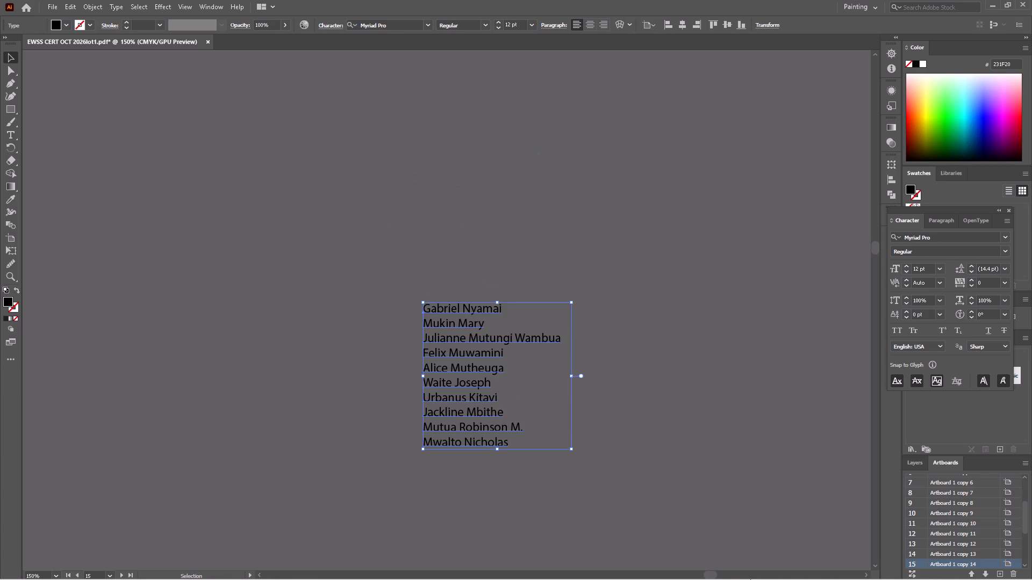
Switch to the CamScanner 10-22-2026 13.50 attendance sheet in Acrobat Reader, examine the handwritten names, and return to Illustrator.
left_click(664, 566)
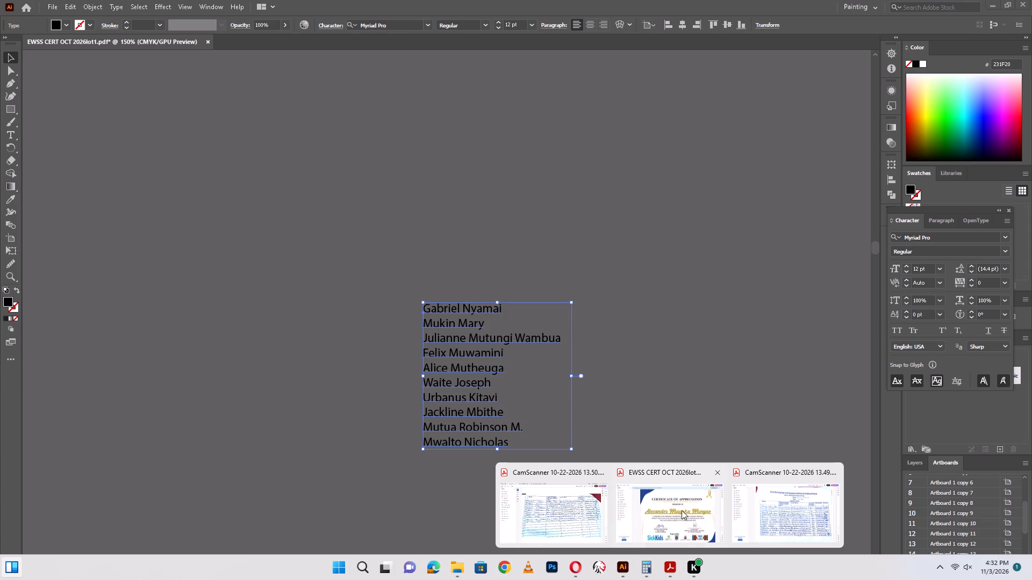
left_click(579, 504)
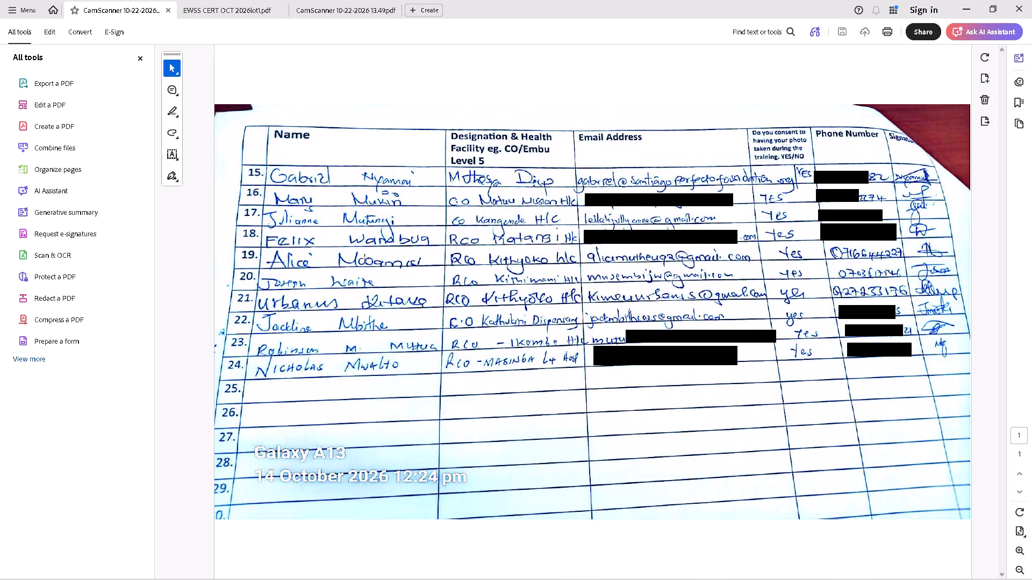
left_click(967, 6)
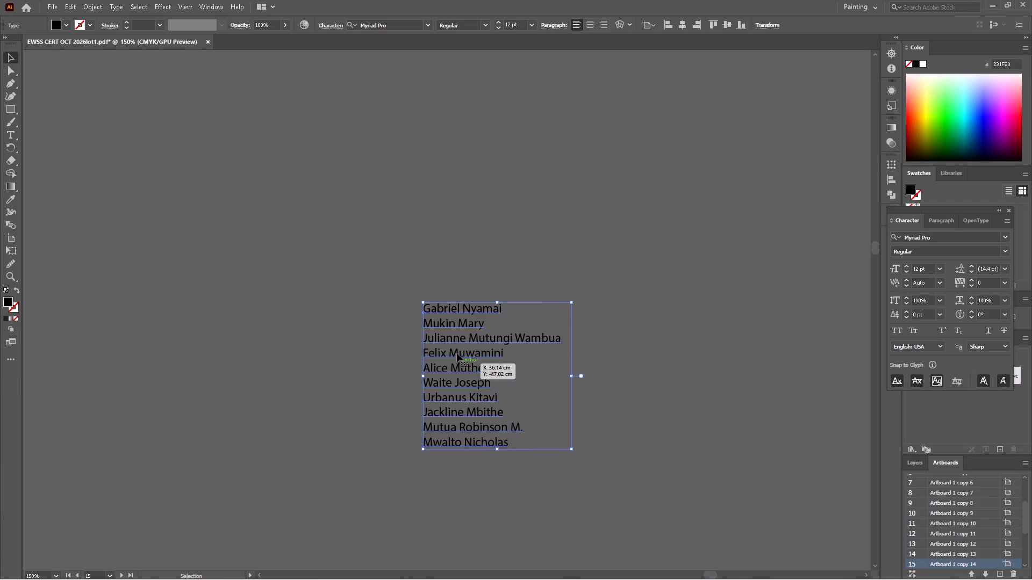
Move the name list down the pasteboard until it sits just above the top row of certificates.
scroll(484, 346, "down", 14)
left_click_drag(485, 247, 488, 460)
scroll(488, 460, "down", 10)
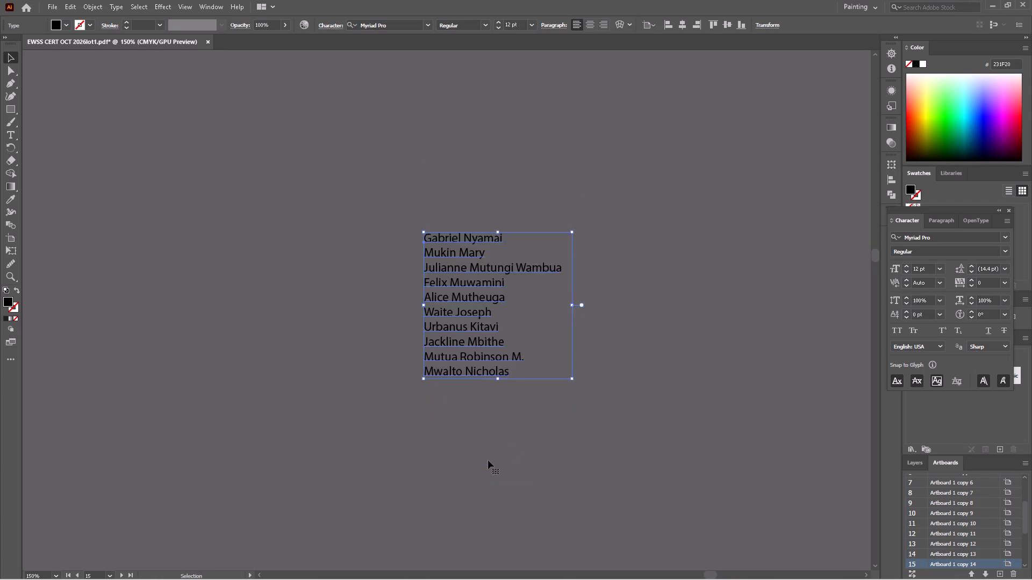
scroll(488, 460, "down", 11)
left_click_drag(478, 206, 494, 498)
scroll(497, 497, "down", 4)
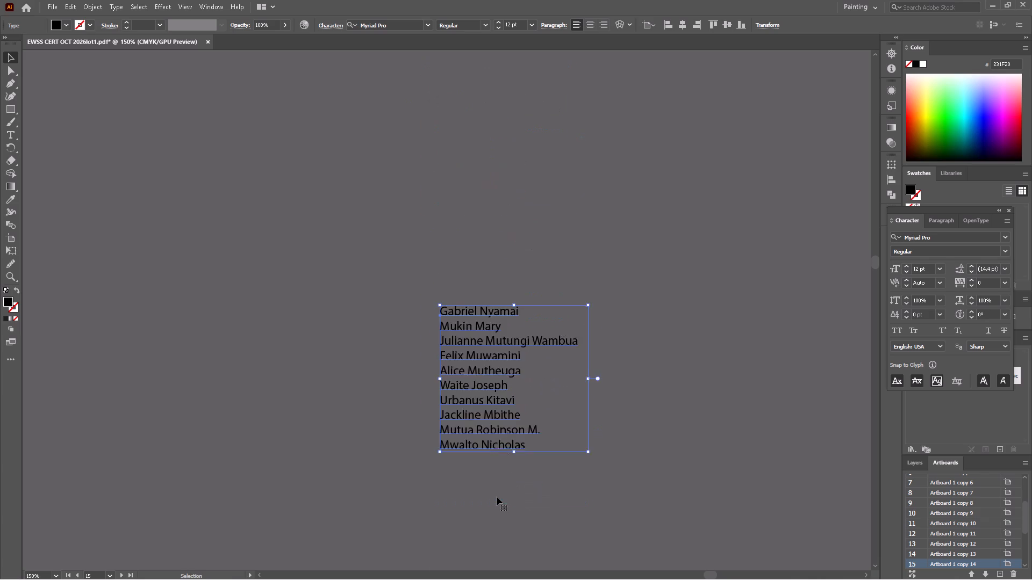
scroll(497, 497, "down", 20)
scroll(497, 497, "down", 4)
left_click_drag(490, 130, 491, 481)
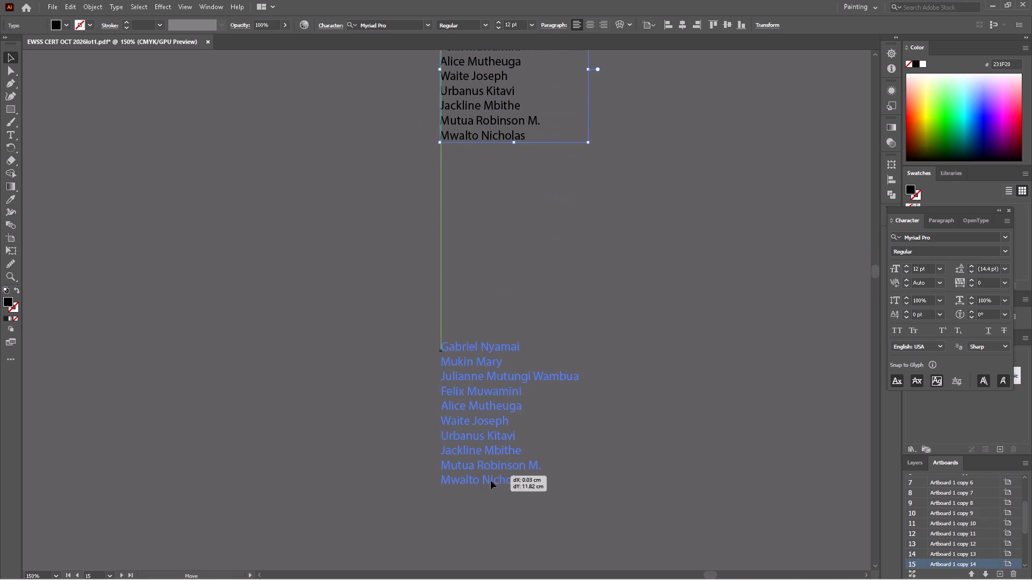
left_click_drag(491, 481, 491, 484)
scroll(494, 482, "down", 16)
left_click_drag(501, 260, 515, 405)
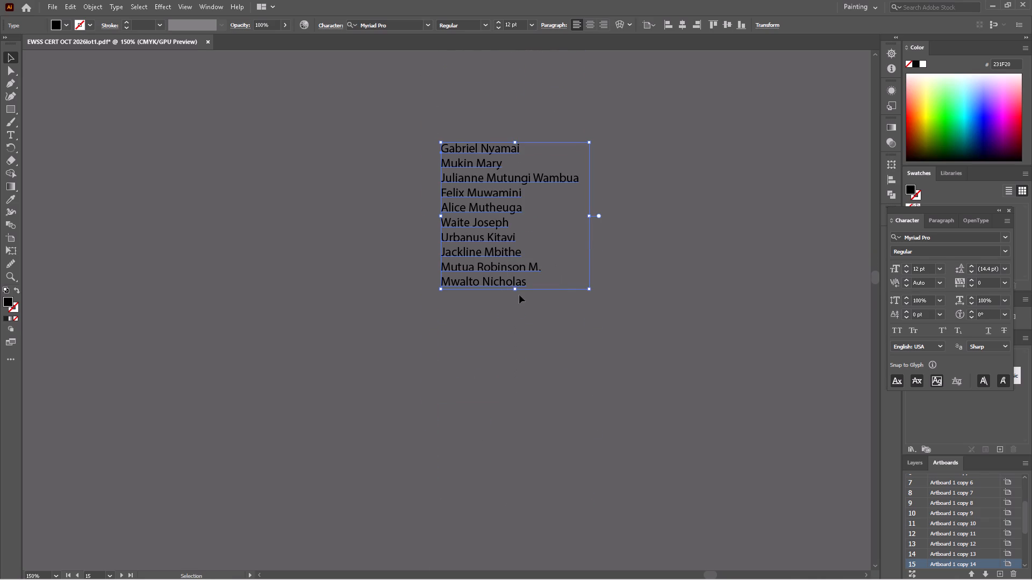
left_click_drag(513, 282, 539, 521)
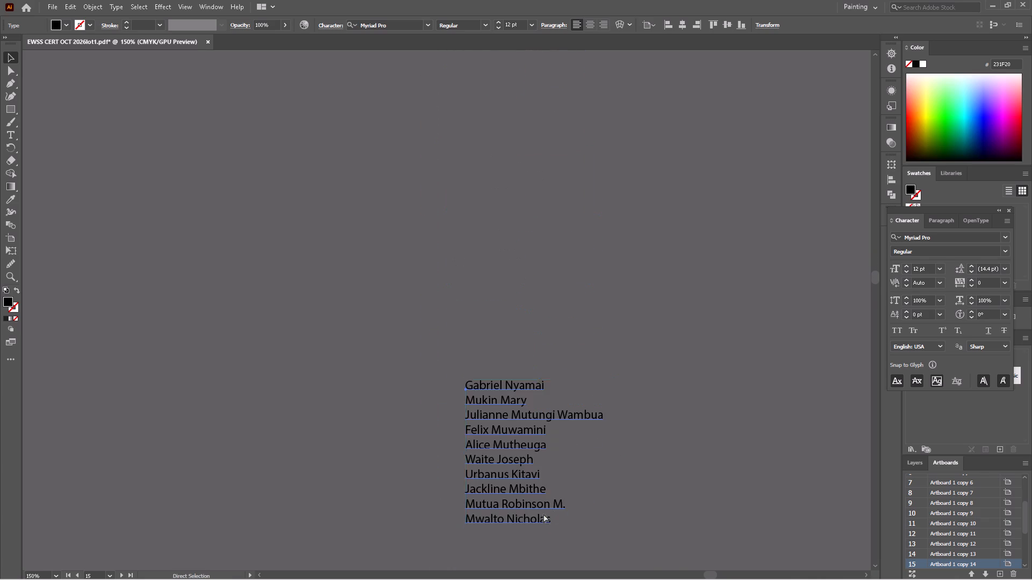
key("ctrl+minus")
key("ctrl+minus")
scroll(542, 414, "down", 12)
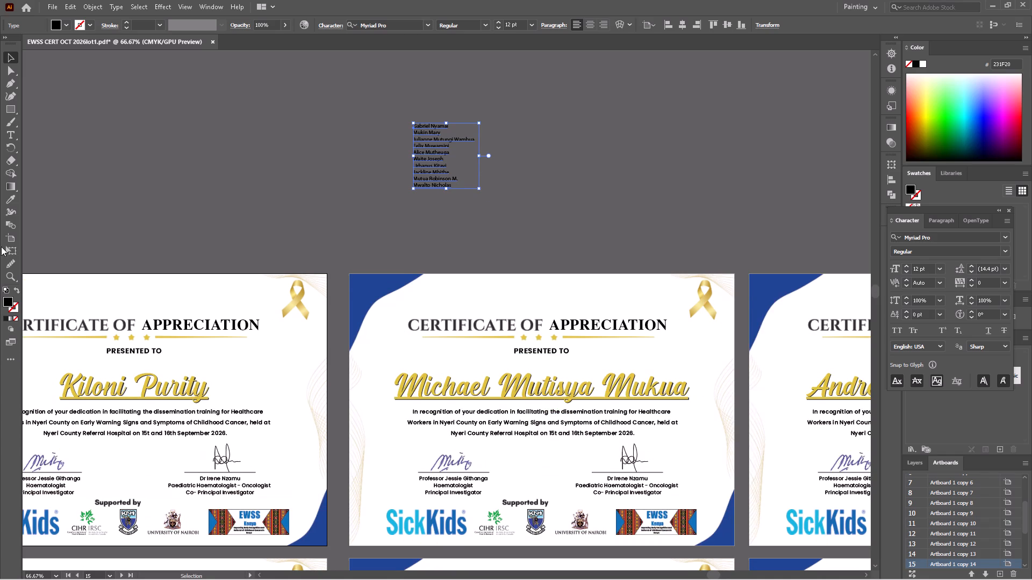
Use the Eyedropper to apply the gold, underlined Cream Cake style of the certificate name below to the whole list.
left_click(9, 199)
left_click(438, 392)
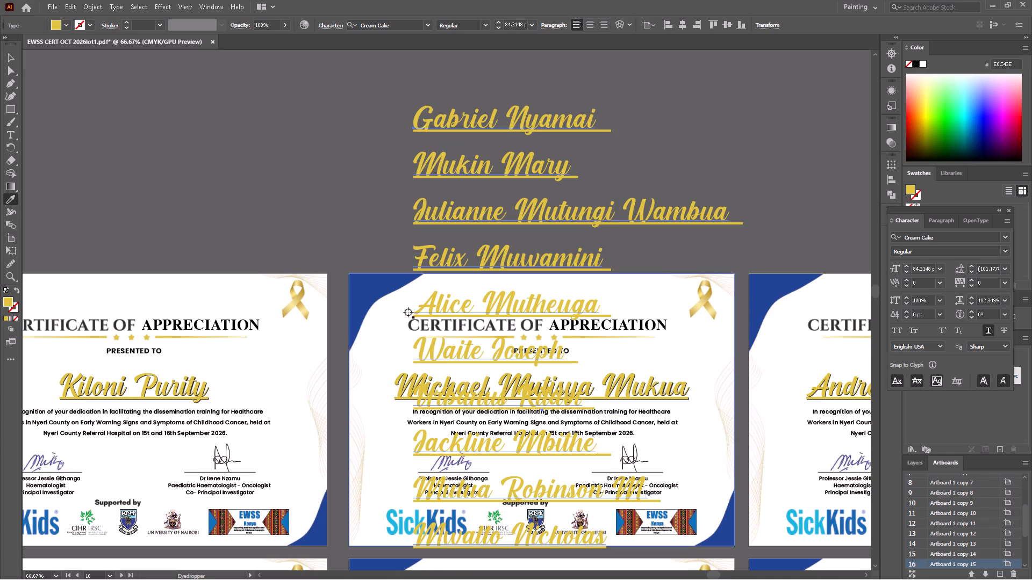
Move the styled name list off the certificates into the empty space beneath the last column's second-row certificate.
left_click(11, 55)
scroll(653, 273, "down", 4)
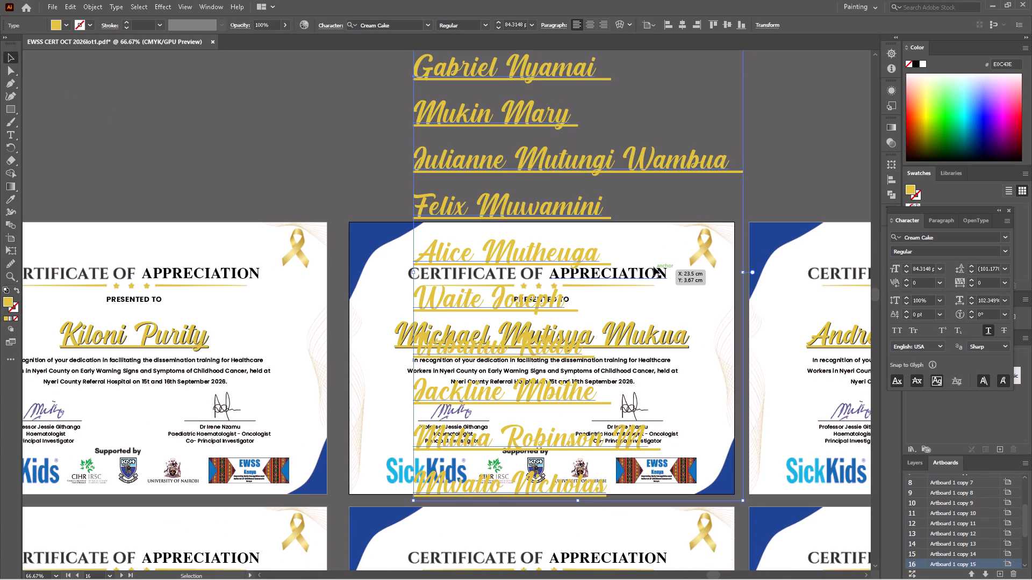
key("ctrl+minus")
key("ctrl+minus")
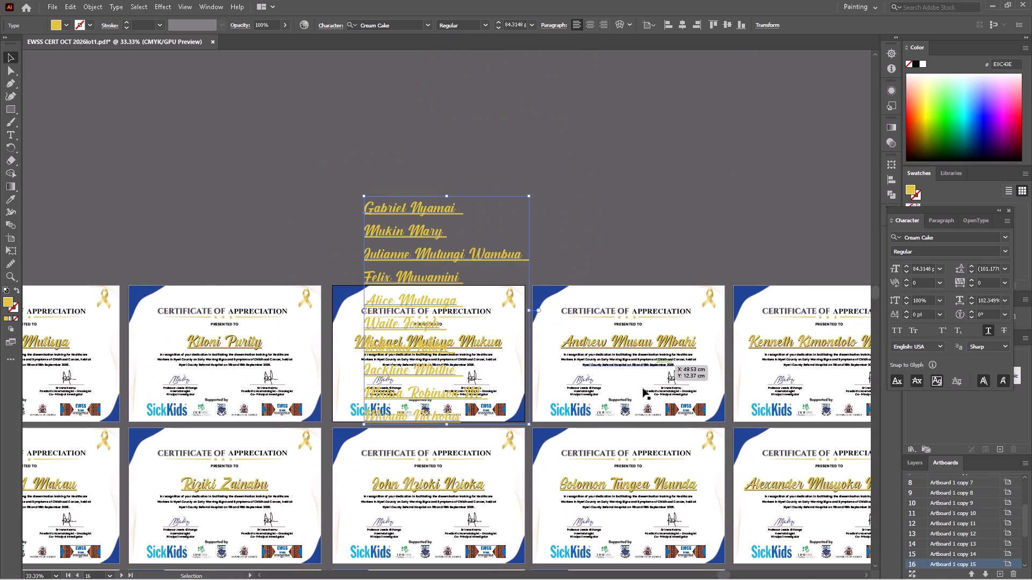
key("space")
key("space")
key("space")
key("space")
key("space")
key("space")
key("space")
key("space")
key("space")
key("space")
key("space")
key("space")
key("space")
key("space")
key("space")
key("space")
key("space")
key("space")
key("space")
key("space")
left_click_drag(562, 406, 406, 194)
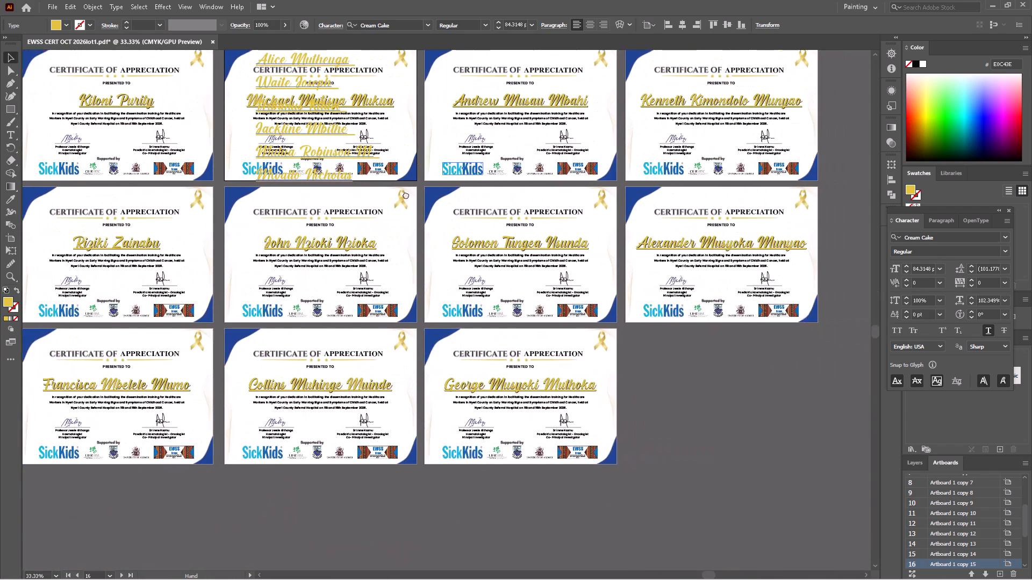
left_click_drag(406, 194, 375, 234)
left_click_drag(240, 81, 641, 467)
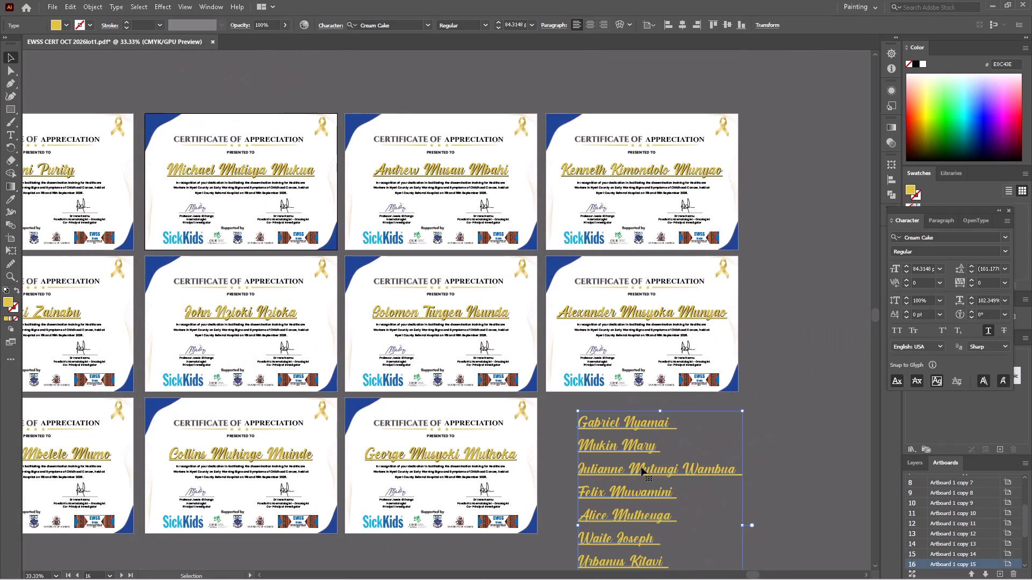
double_click(641, 467)
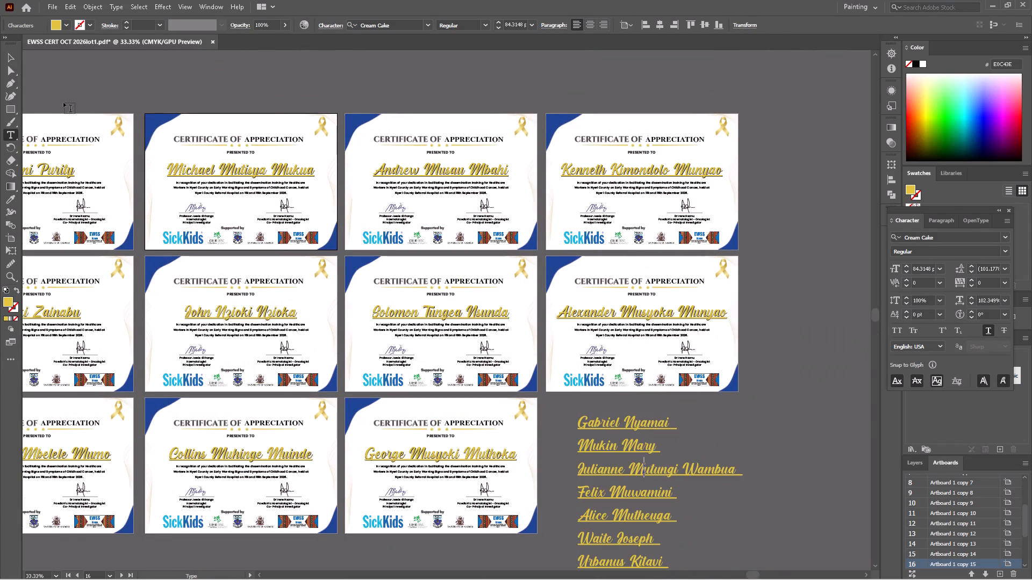
left_click(7, 52)
Cut the first list name, the Gabriel entry, and paste it over the Francisca name on the third-row certificate.
key("space")
key("space")
key("space")
key("space")
key("space")
key("space")
key("space")
left_click_drag(111, 161, 219, 147)
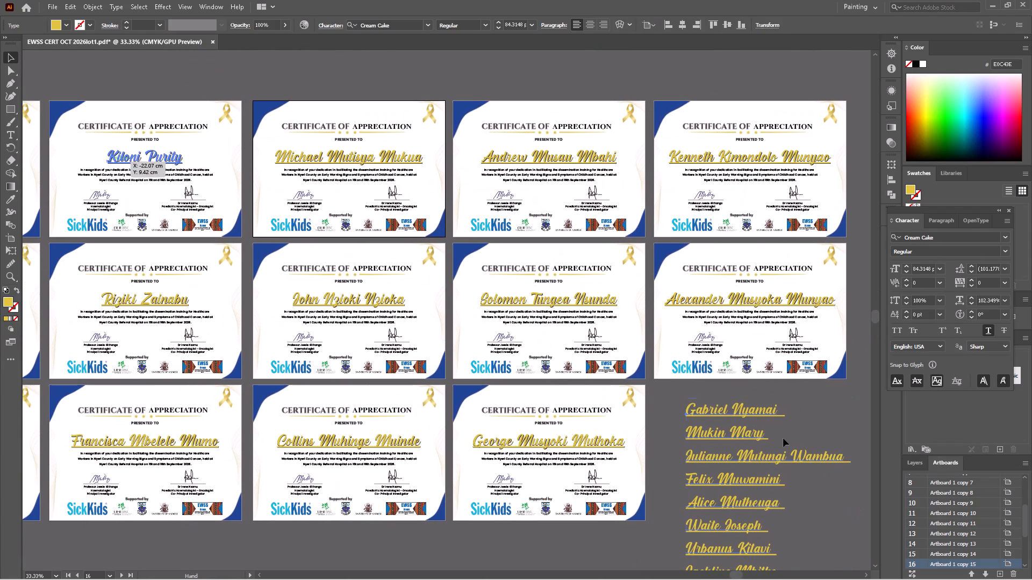
double_click(763, 410)
left_click_drag(686, 410, 773, 407)
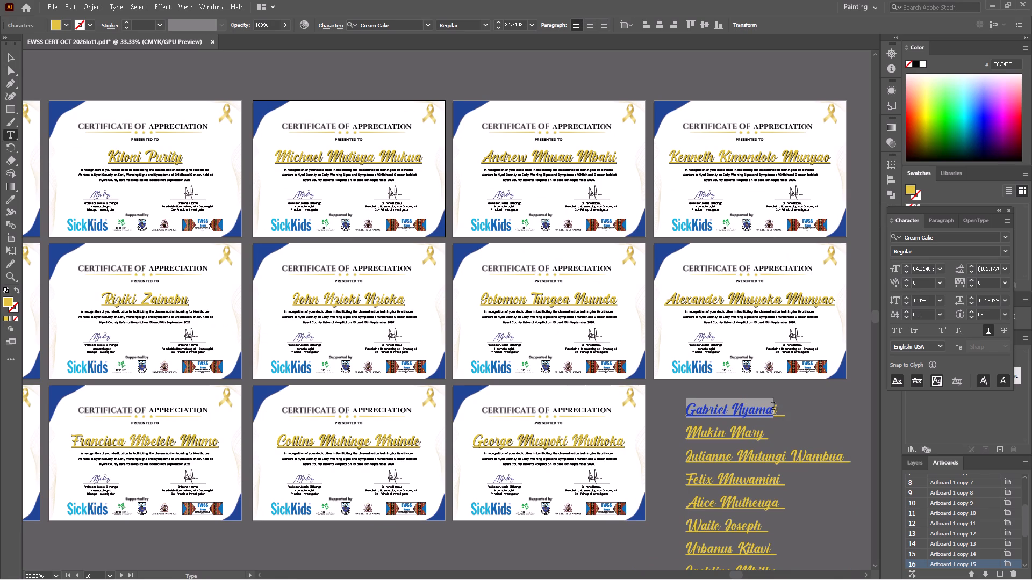
left_click_drag(773, 407, 779, 404)
key("ctrl+x")
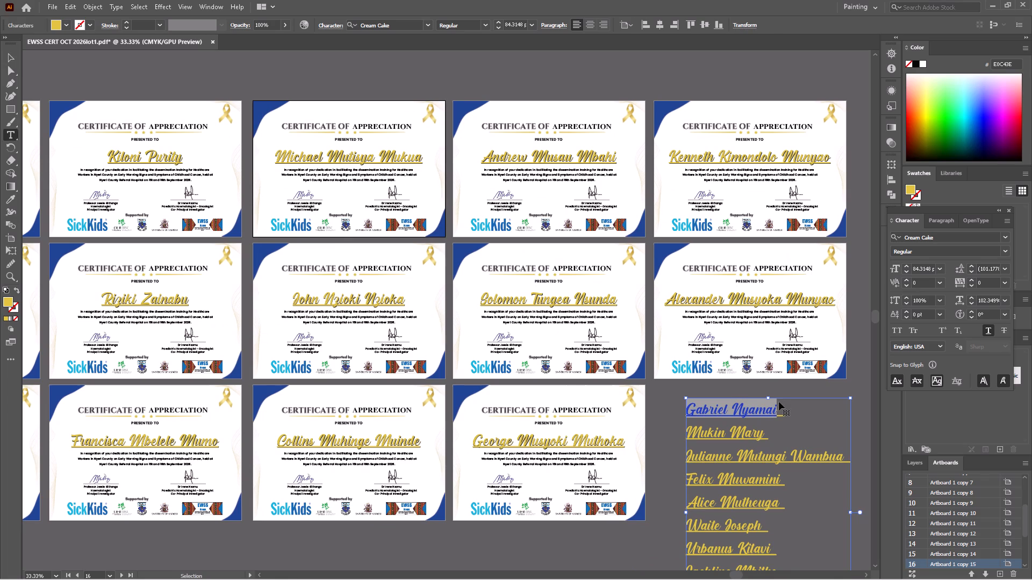
triple_click(106, 440)
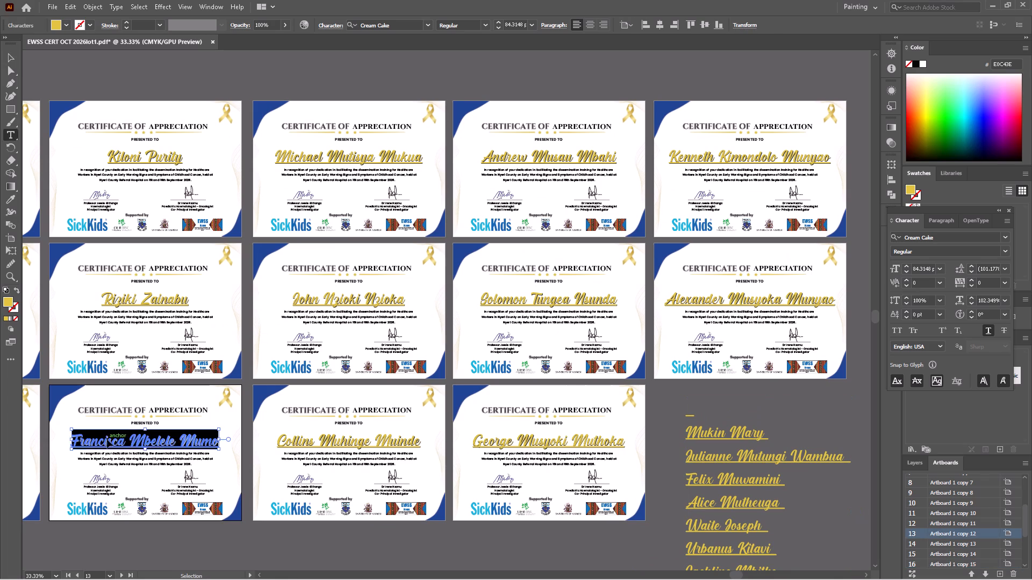
key("ctrl+v")
Centre the Gabriel name horizontally with the Riziki name on the certificate directly above it.
left_click(9, 56)
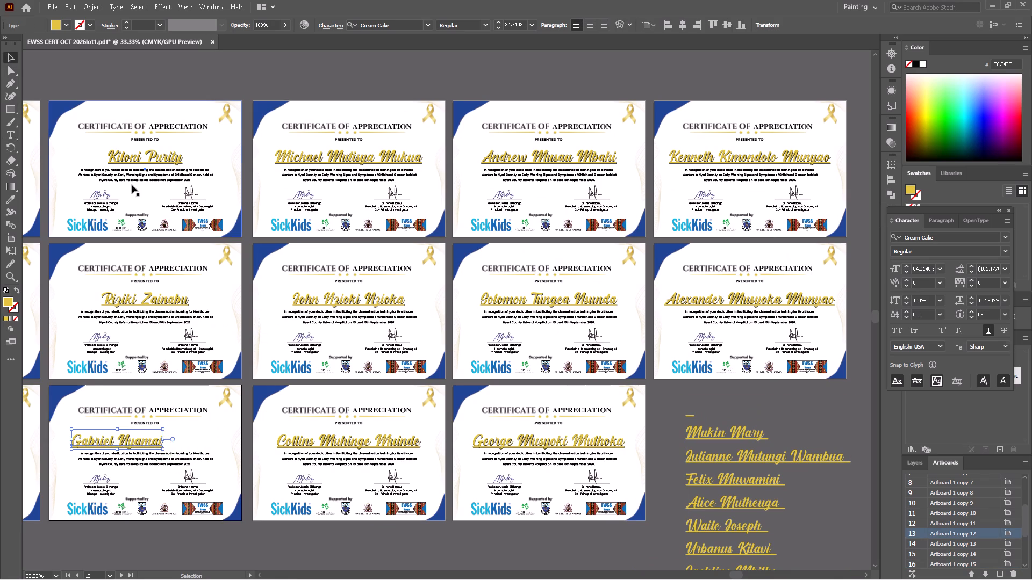
left_click(152, 443)
left_click(162, 305, "shift")
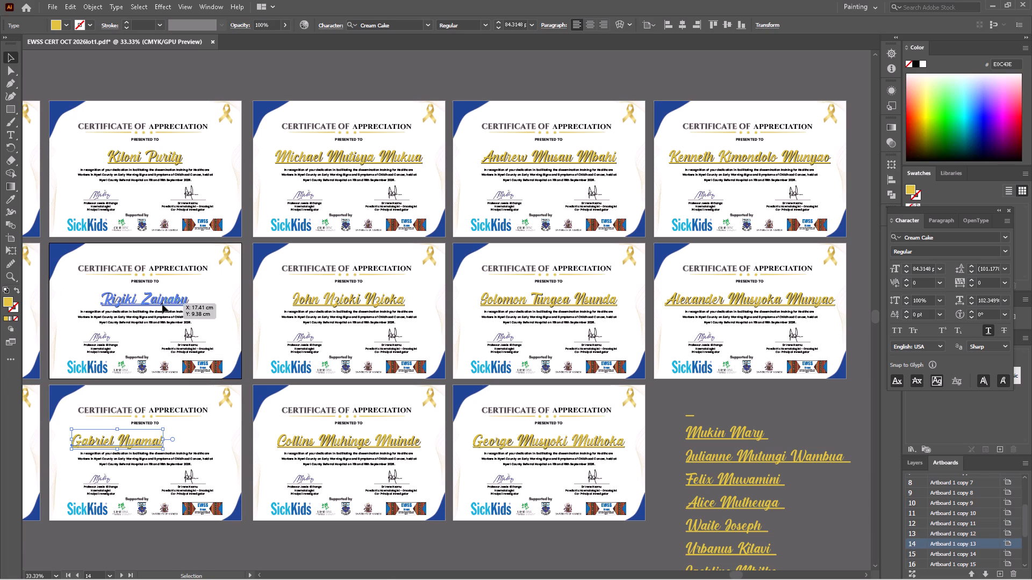
left_click(662, 23)
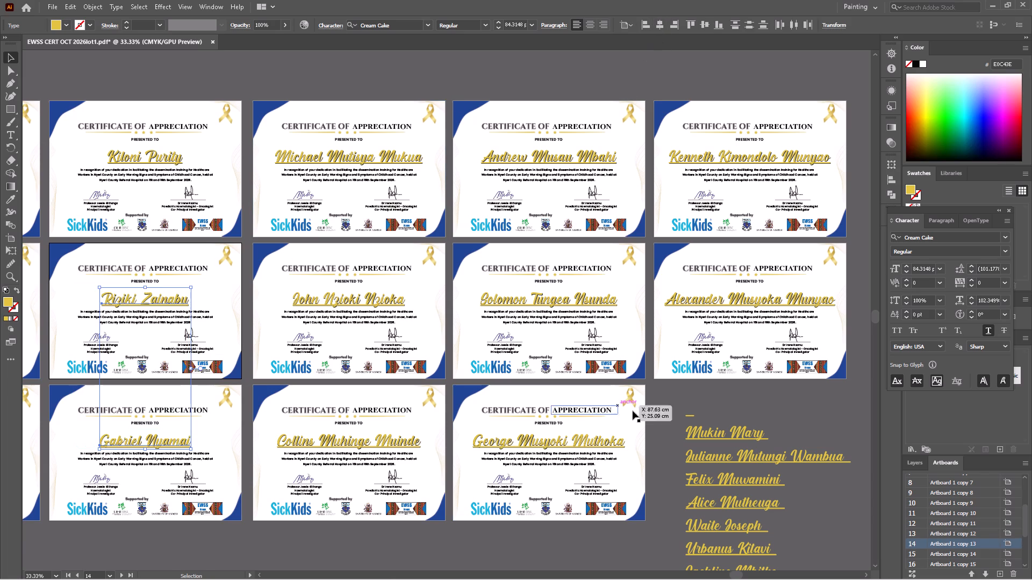
left_click(671, 466)
Cut the Mukin entry from the list and paste it over the Michael name on the top-row certificate.
double_click(702, 433)
left_click(685, 434)
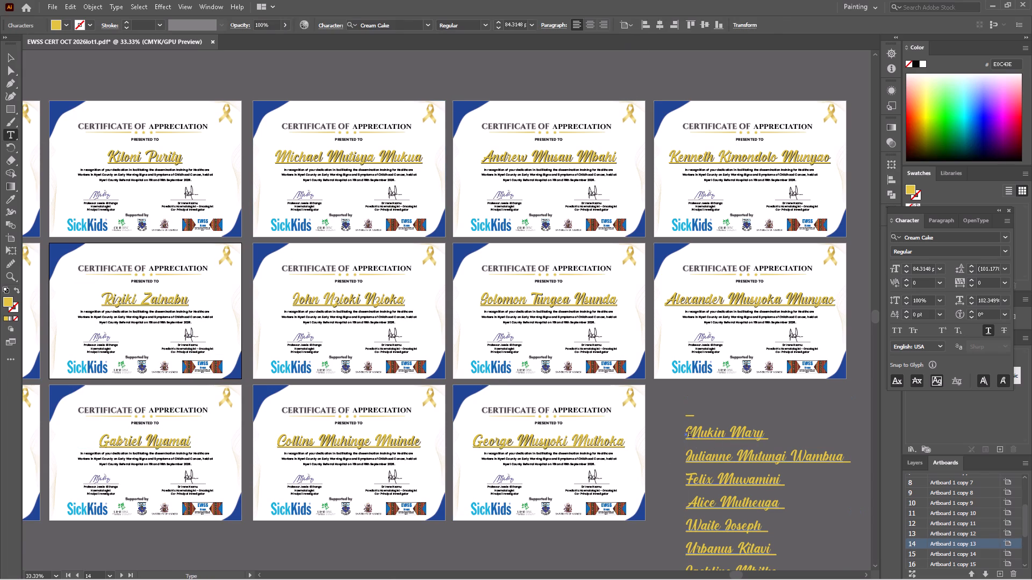
left_click_drag(689, 433, 763, 422)
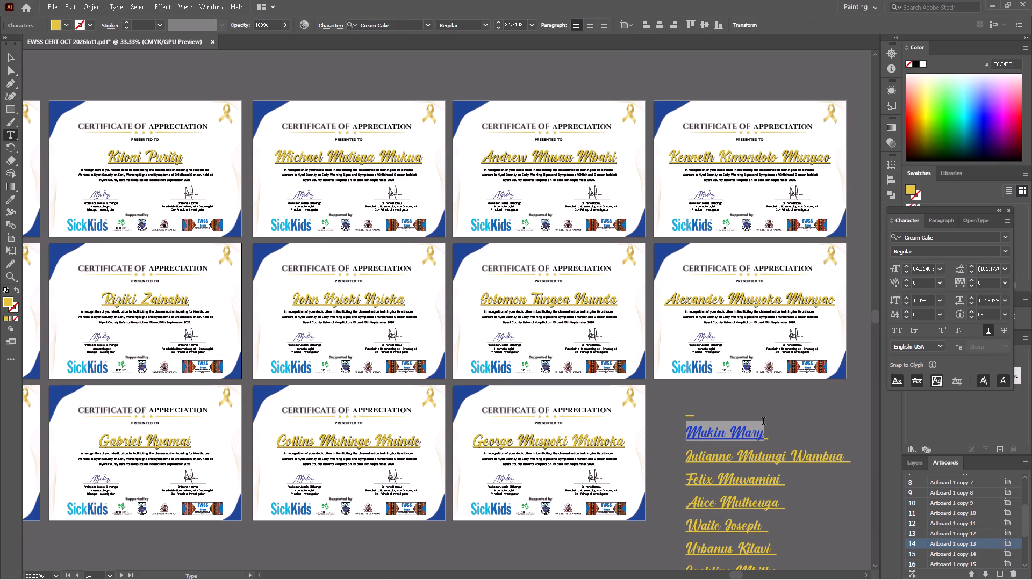
key("ctrl+x")
triple_click(321, 158)
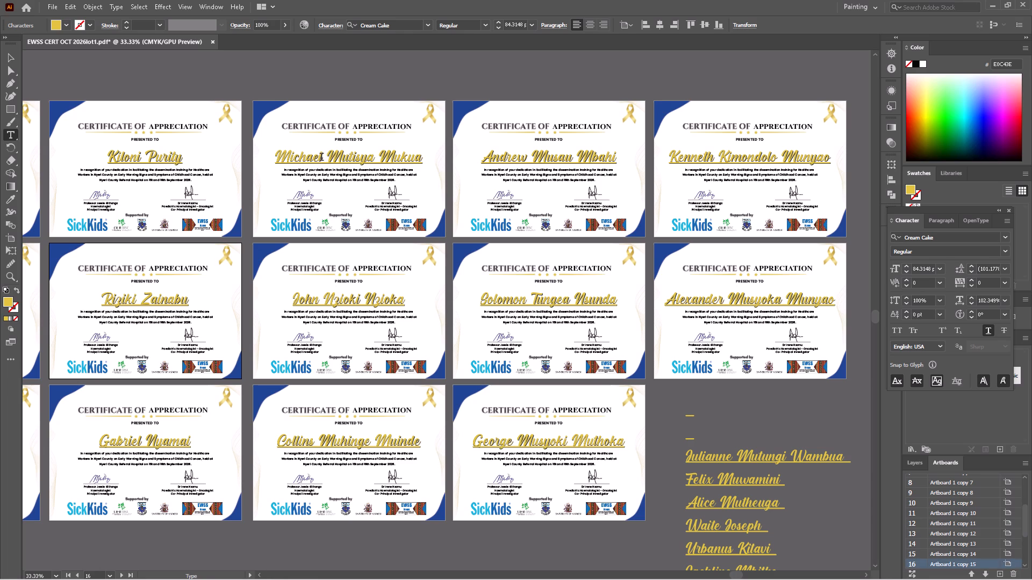
key("ctrl+v")
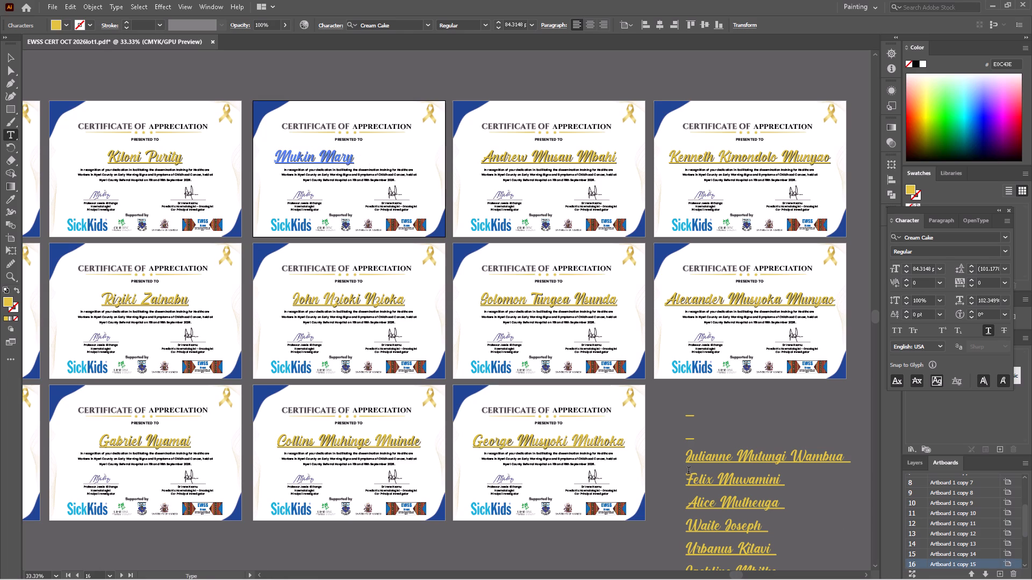
Cut the Julianne entry from the list and paste it over the John name on the second-row certificate.
left_click_drag(686, 458, 842, 453)
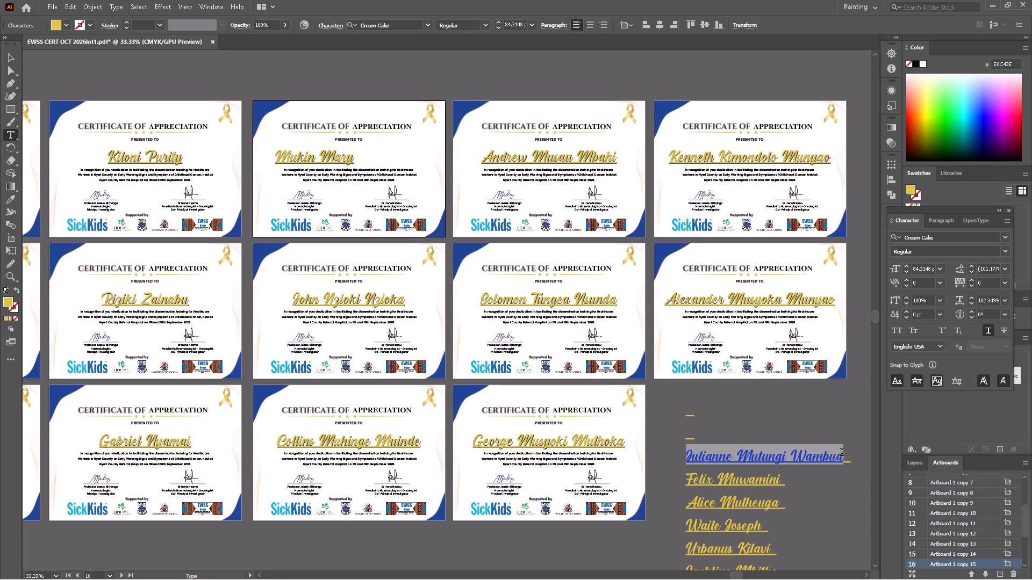
key("ctrl+x")
triple_click(330, 303)
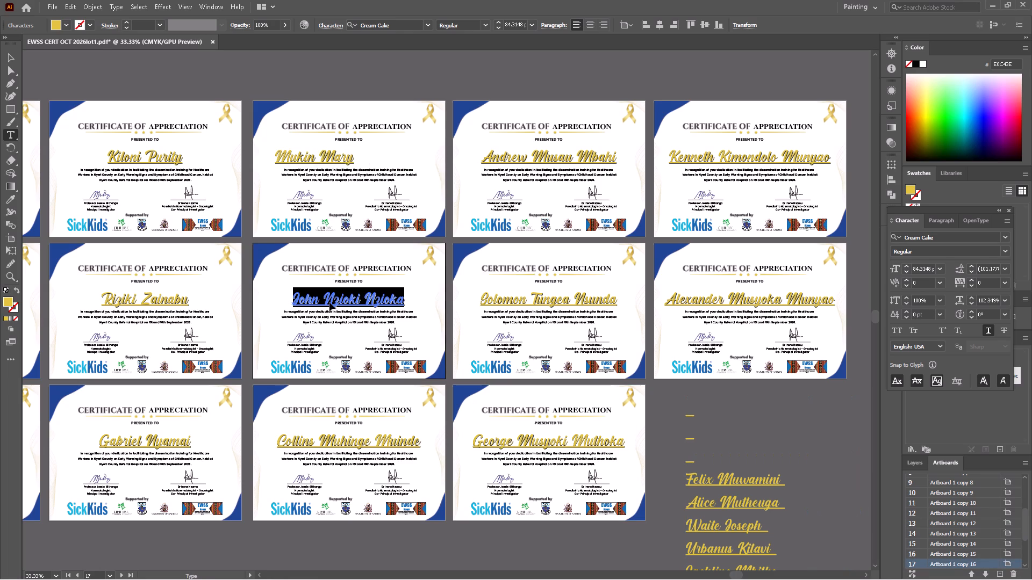
key("ctrl+v")
Cut the Felix entry from the list and paste it over the Collins name on the third-row certificate.
left_click_drag(686, 483, 732, 475)
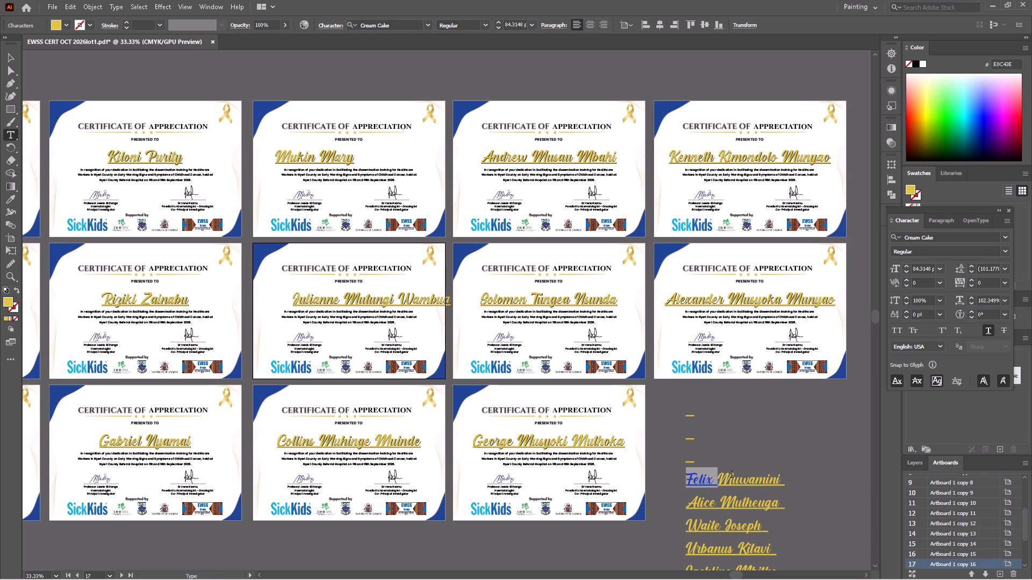
left_click_drag(732, 475, 780, 468)
key("ctrl+x")
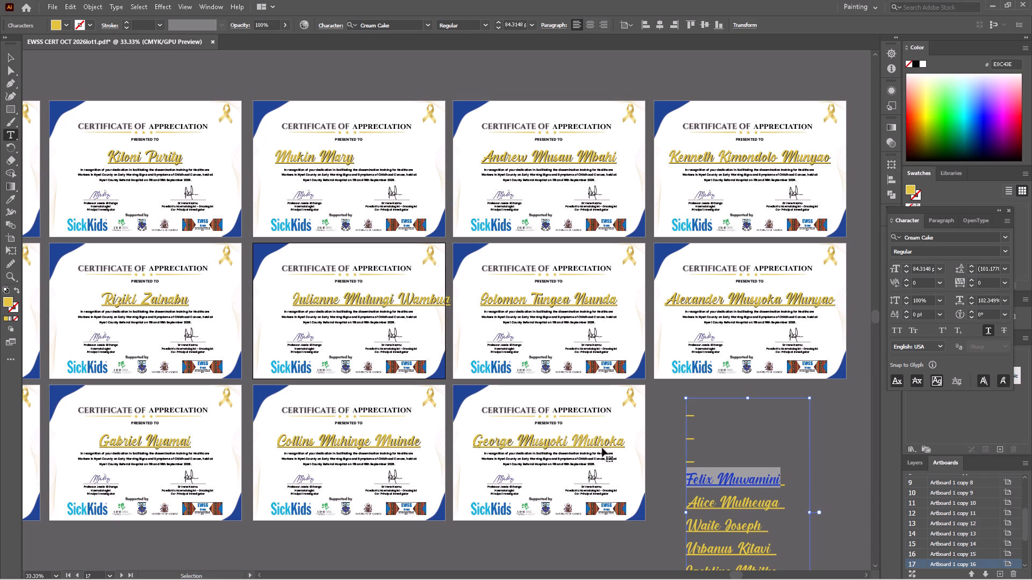
triple_click(316, 441)
key("ctrl+v")
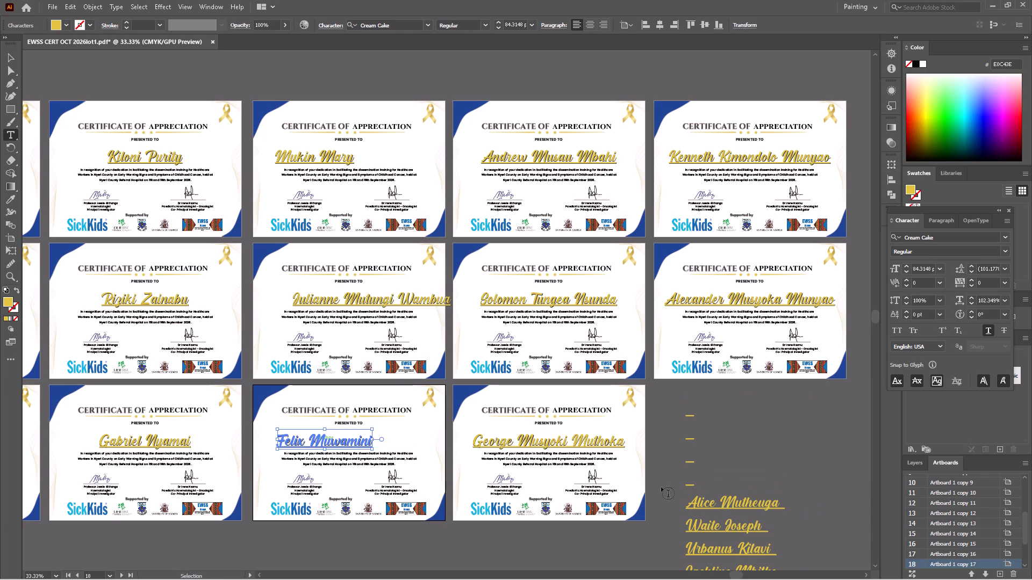
Cut the Alice entry from the list and paste it over the Andrew name on the top-row certificate.
left_click_drag(690, 499, 765, 481)
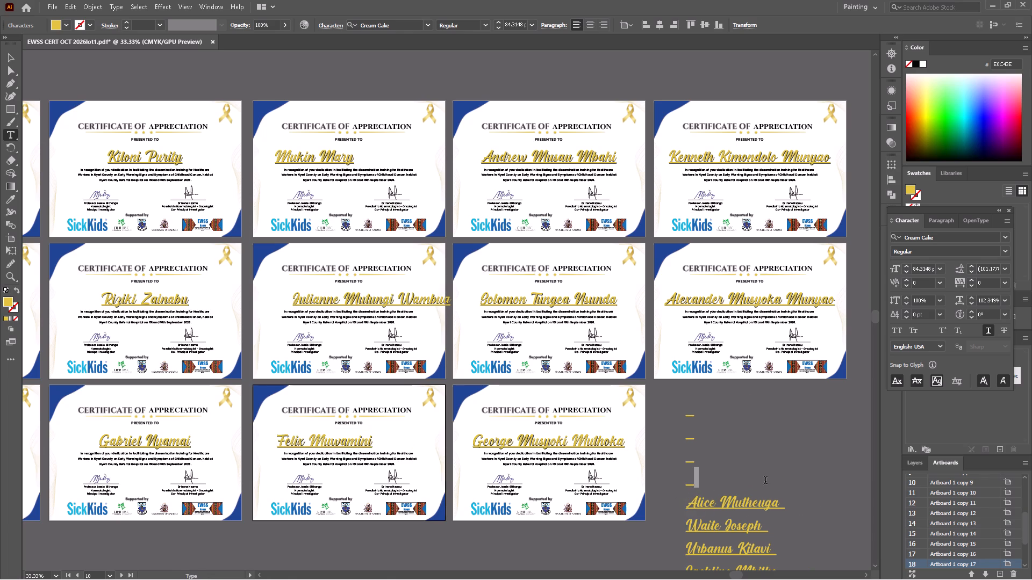
left_click_drag(765, 481, 779, 492)
key("ctrl+x")
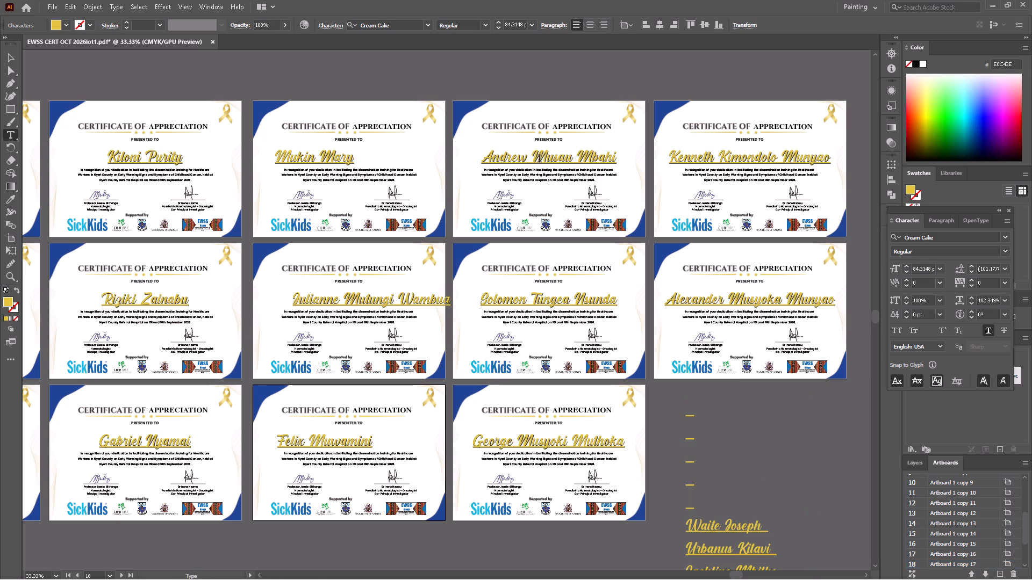
triple_click(527, 156)
key("ctrl+v")
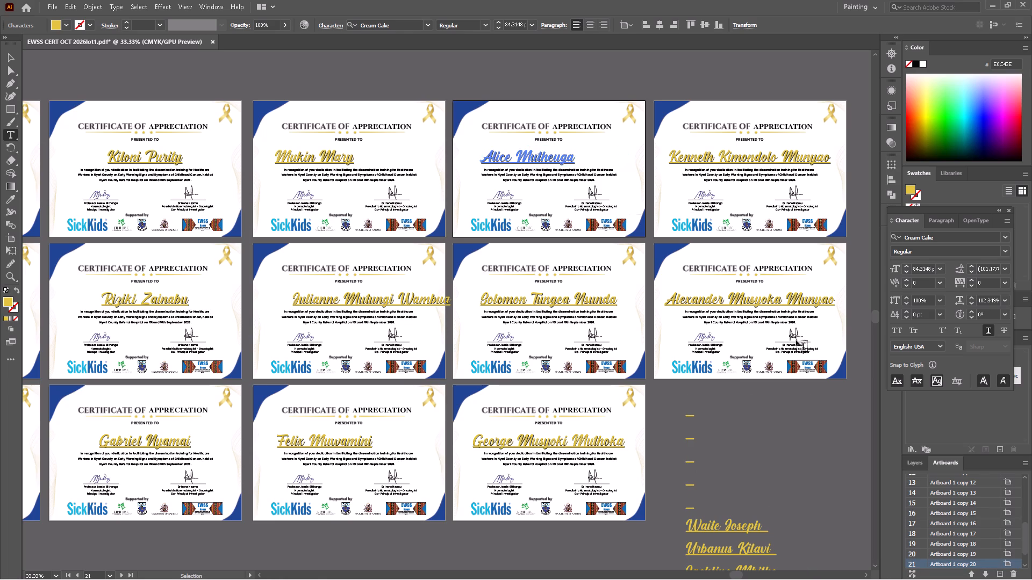
Cut the Waite entry from the list and paste it over the Solomon name on the second-row certificate.
left_click_drag(688, 526, 761, 514)
key("ctrl+x")
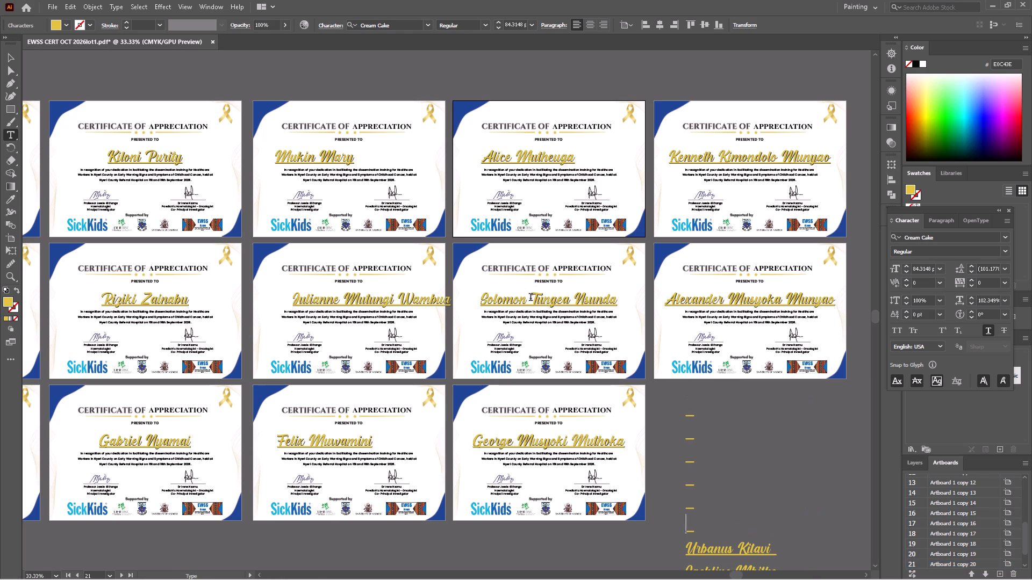
triple_click(531, 299)
key("ctrl+v")
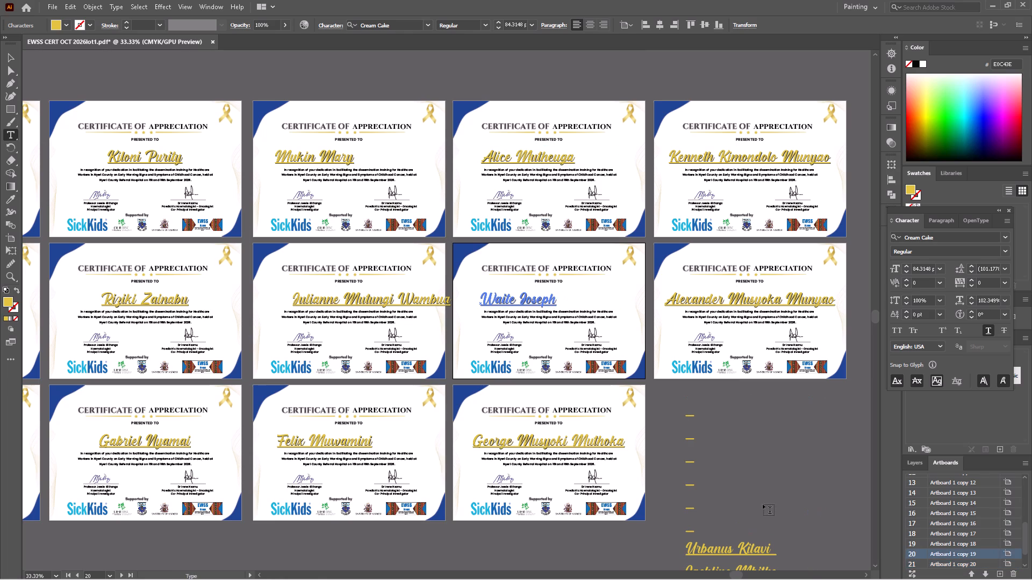
Cut the Urbanus entry from the list and paste it over the George name on the third-row certificate.
left_click_drag(687, 552, 771, 538)
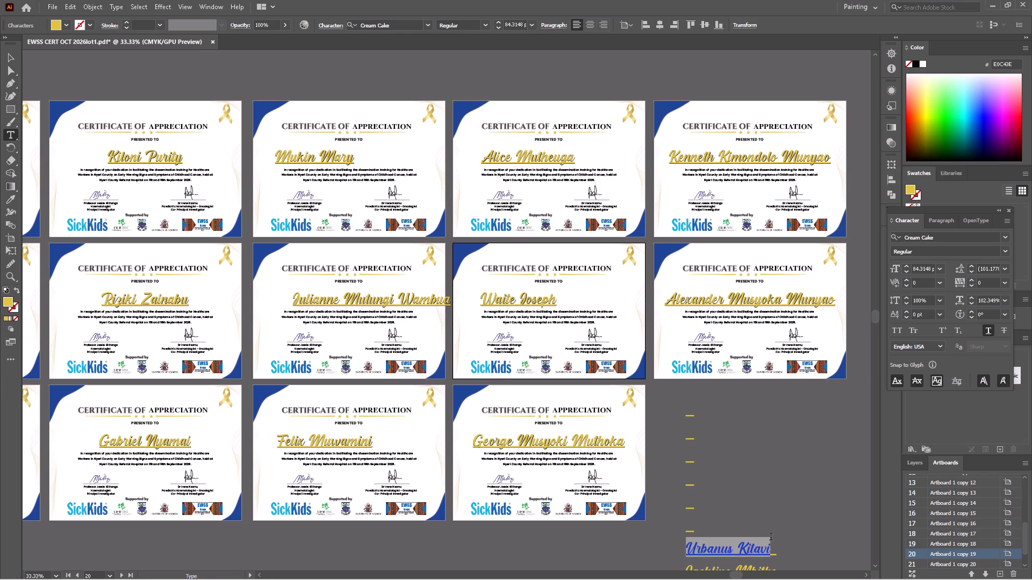
key("ctrl+x")
triple_click(558, 444)
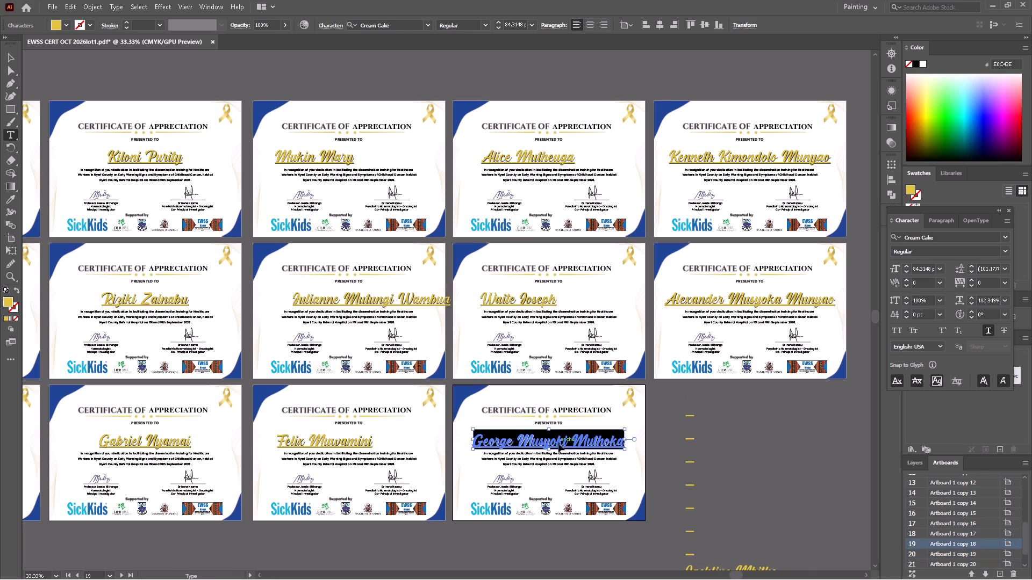
key("ctrl+v")
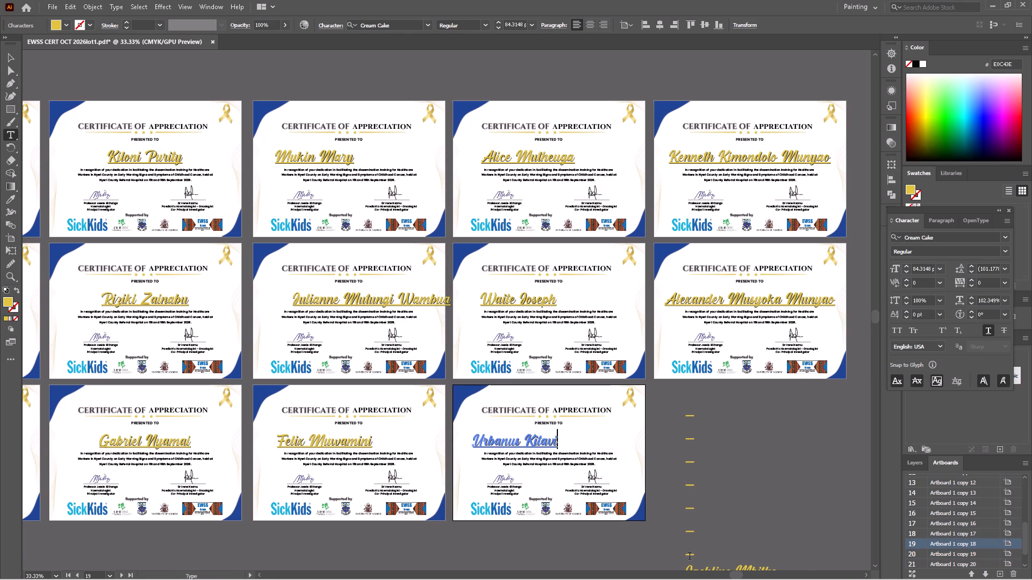
Delete the empty underlined lines above the remaining entries in the name list.
left_click_drag(693, 556, 675, 406)
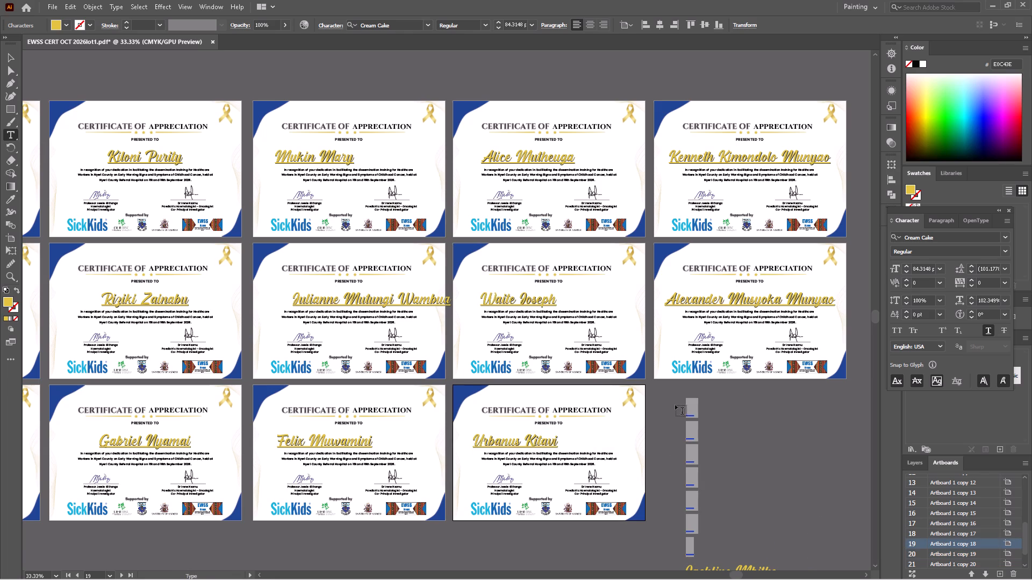
key("BackSpace")
key("Delete")
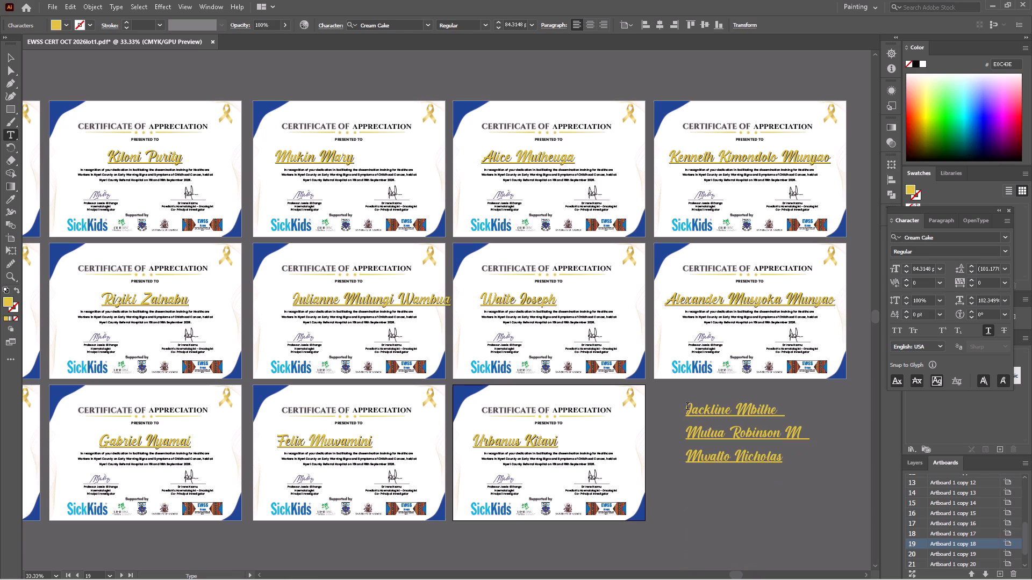
Cut the Jackline entry from the list and paste it over the Kenneth name on the last column's top certificate.
left_click_drag(687, 407, 777, 404)
key("ctrl+x")
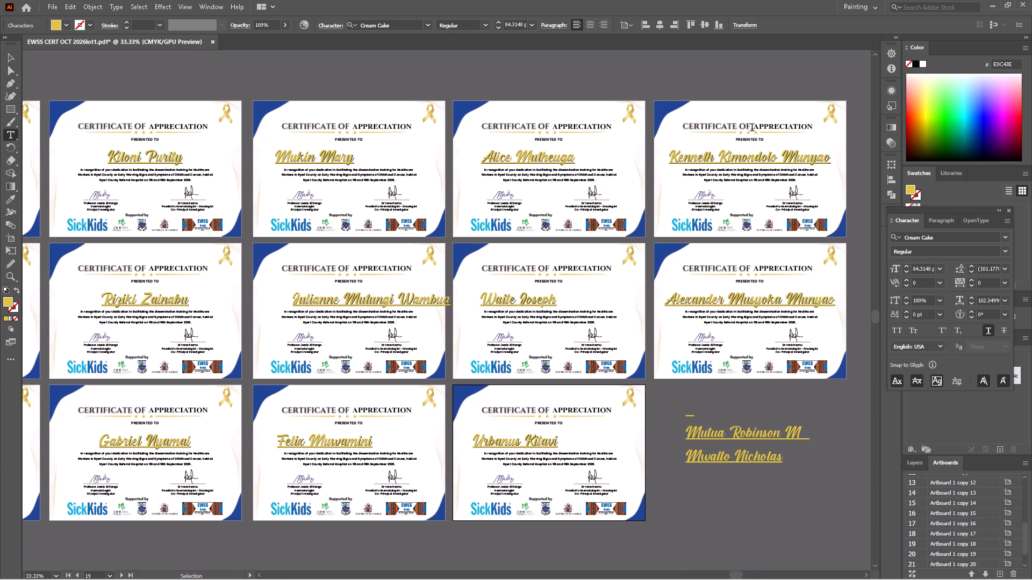
triple_click(749, 158)
key("ctrl+v")
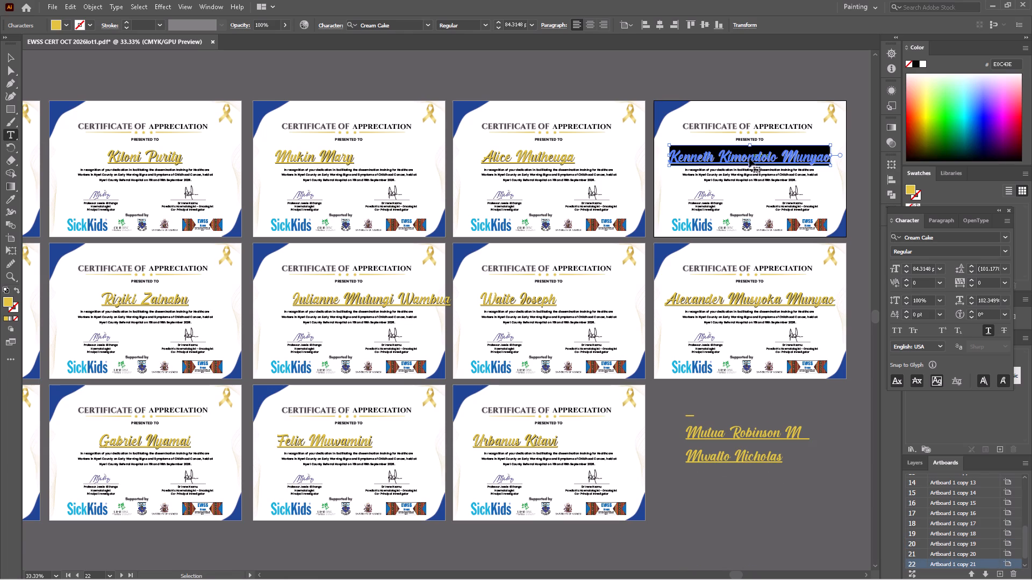
Cut the Mutua entry from the list and paste it over the Alexander name on the last column's second-row certificate.
left_click_drag(688, 434, 789, 425)
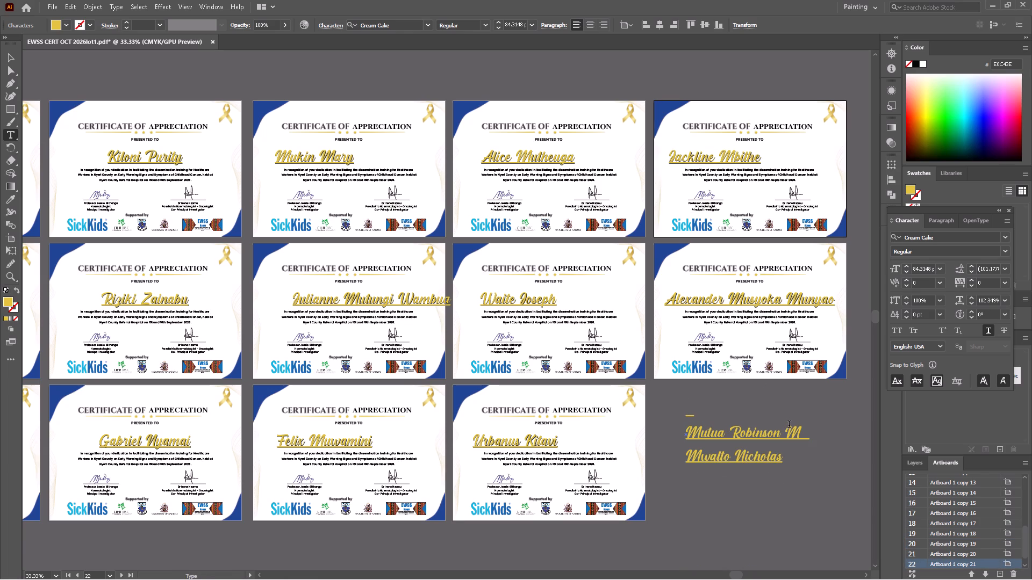
left_click_drag(789, 425, 798, 434)
left_click(789, 434)
left_click_drag(799, 434, 688, 434)
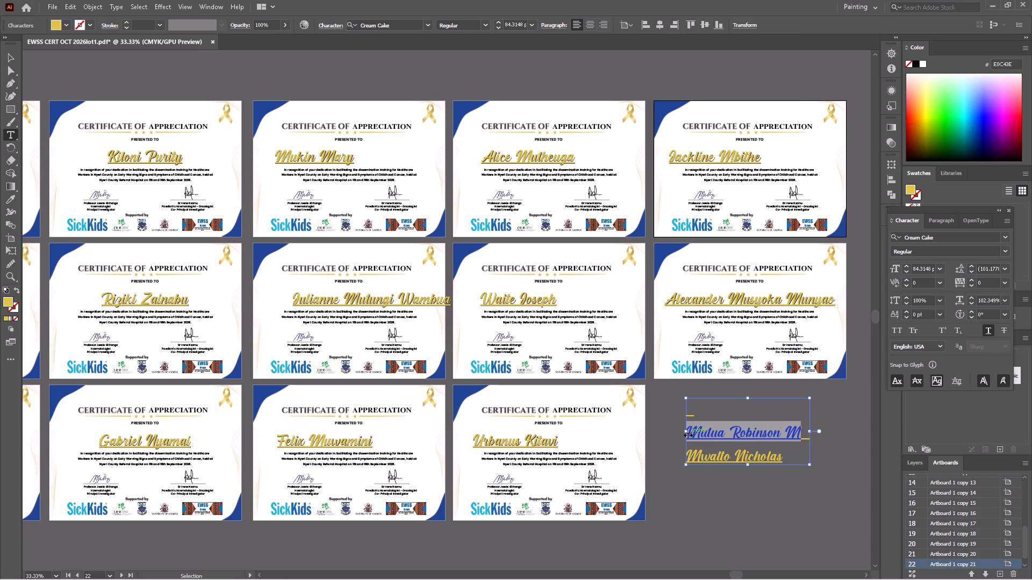
key("ctrl+x")
triple_click(707, 297)
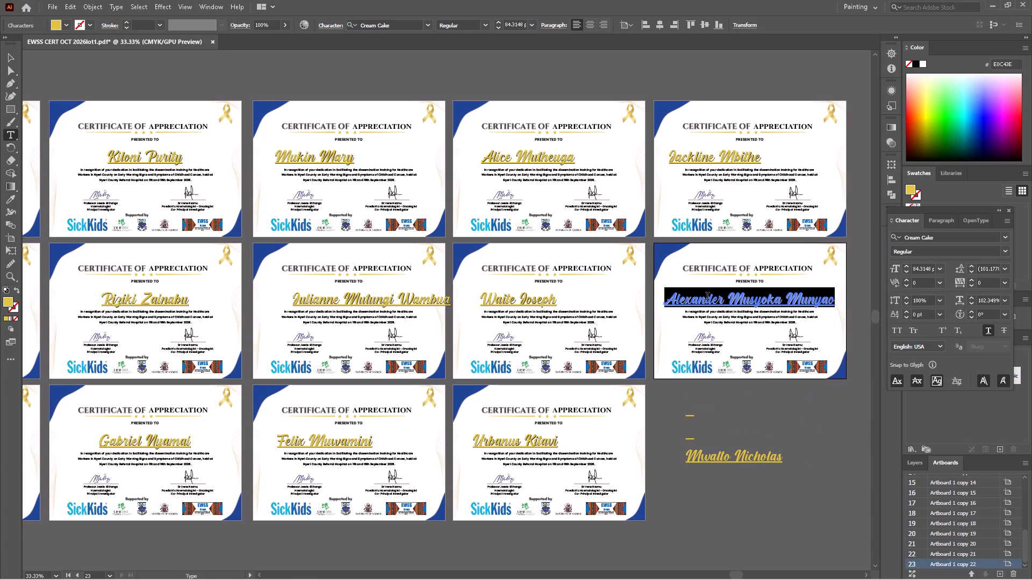
key("ctrl+v")
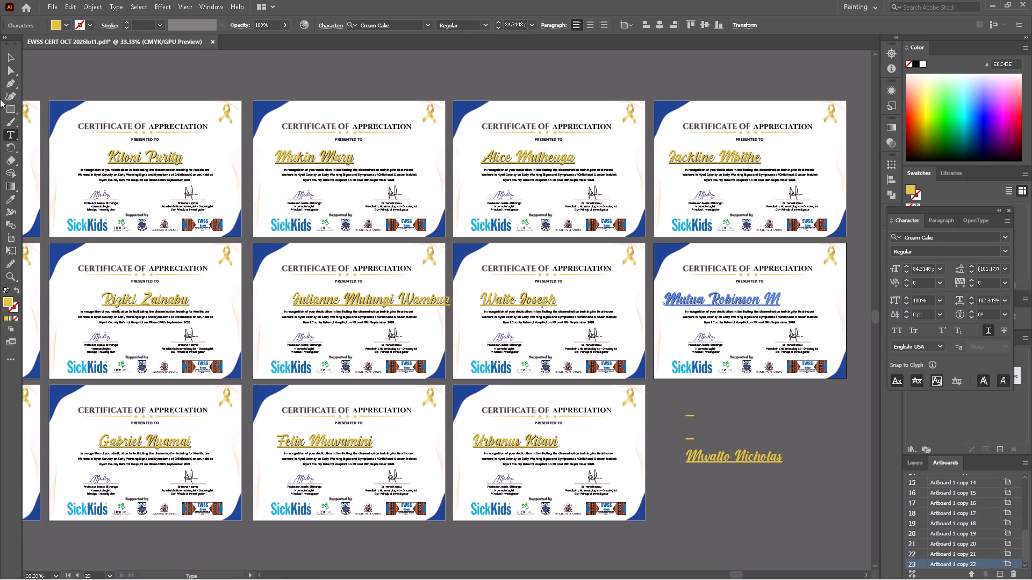
Centre the Felix, Julianne and Mukin names horizontally on their column of certificates.
left_click(10, 55)
left_click(317, 536)
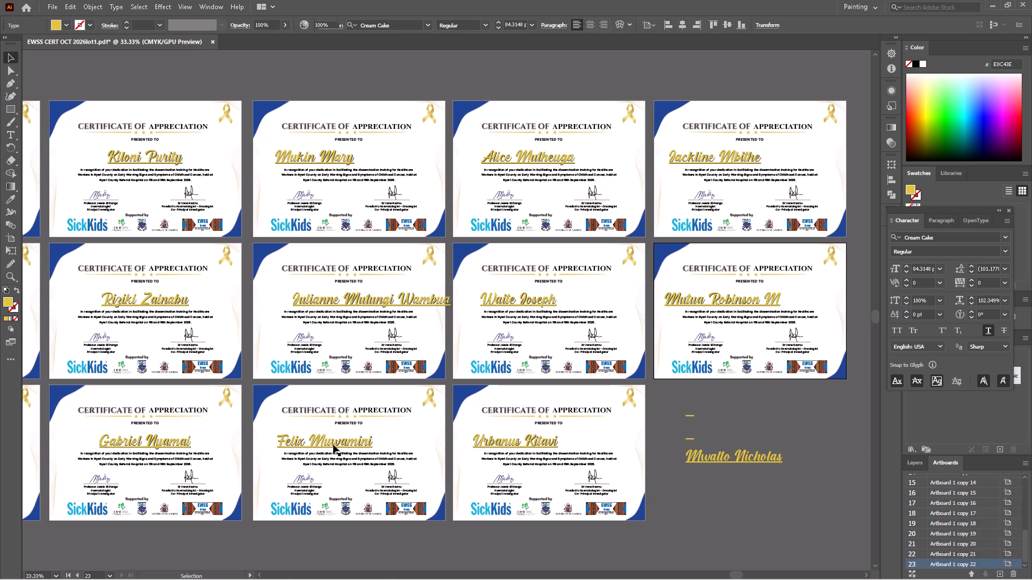
left_click(333, 439)
left_click(356, 305, "shift")
left_click(338, 157, "shift")
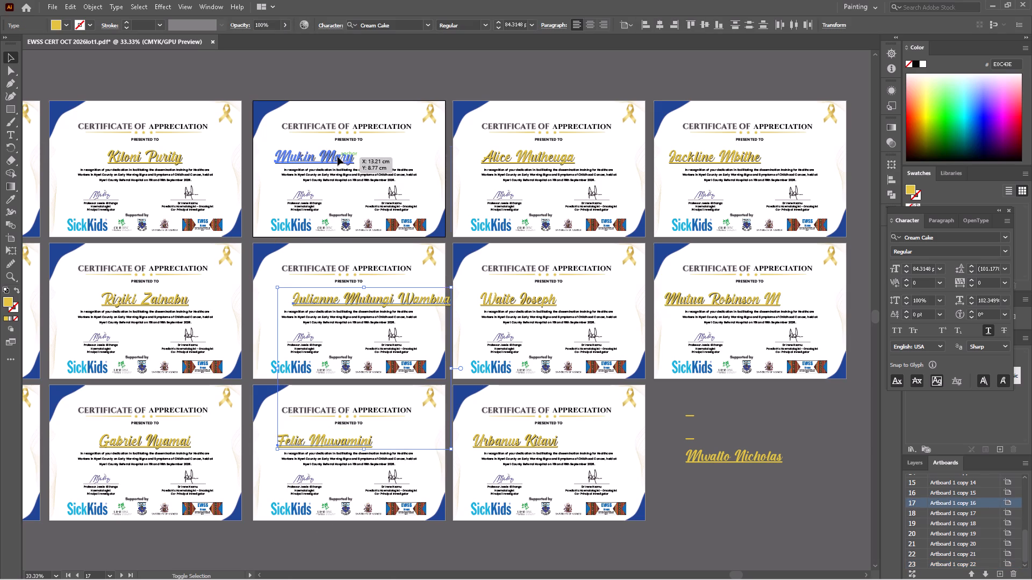
left_click(661, 23)
Centre the Alice, Waite and Urbanus names horizontally on their column of certificates.
left_click(560, 162)
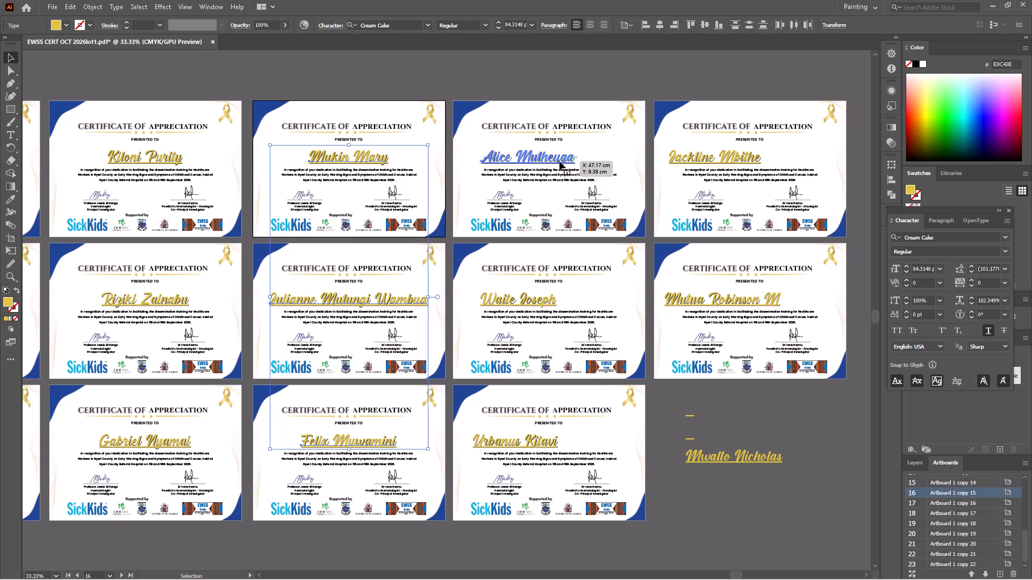
left_click(539, 302, "shift")
left_click(541, 450, "shift")
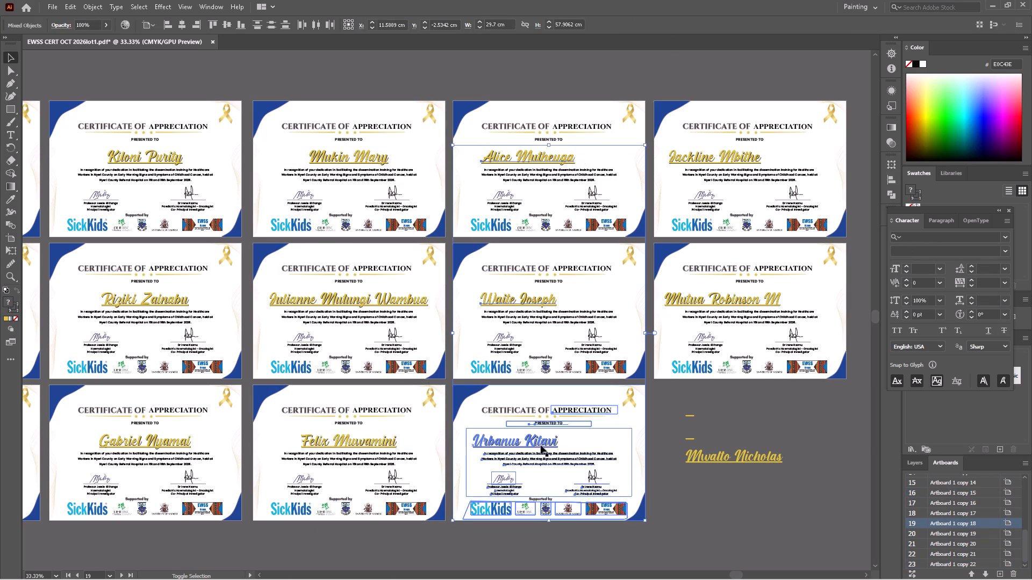
left_click(541, 441, "shift")
left_click(759, 488)
left_click(548, 442)
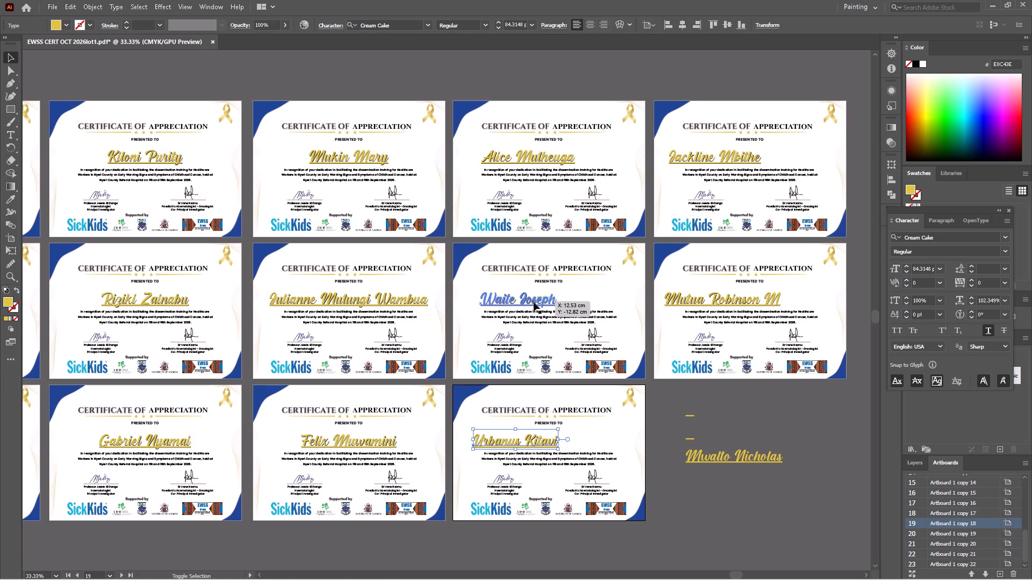
left_click(534, 302, "shift")
left_click(534, 155, "shift")
left_click(660, 20)
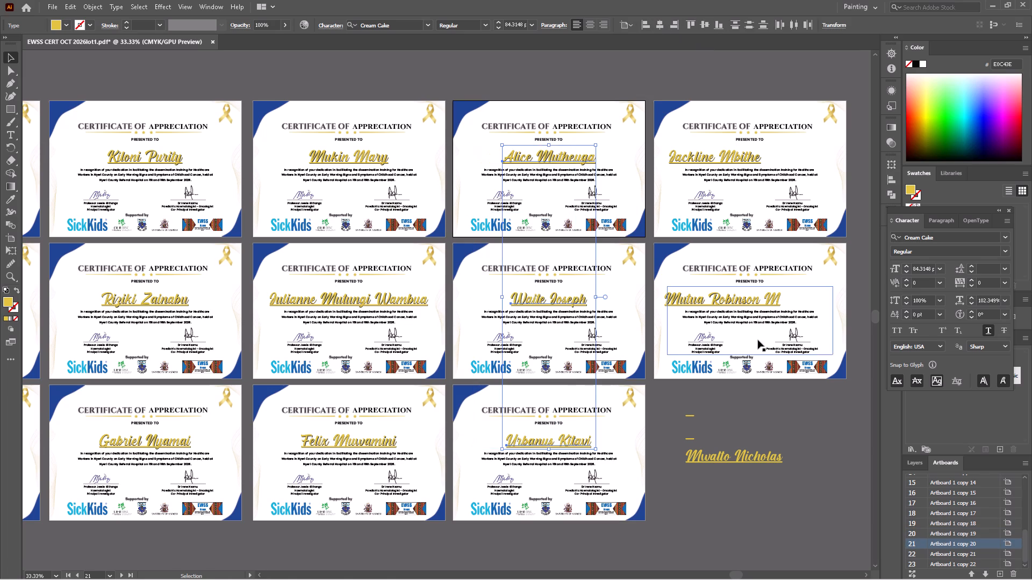
Move the remaining name list out of the empty last-column slot to below the bottom row of certificates.
scroll(752, 472, "down", 4)
left_click_drag(742, 404, 460, 538)
Duplicate the Mutua certificate artboard with its artwork into the empty slot below it, aligned with the third row.
left_click(755, 241)
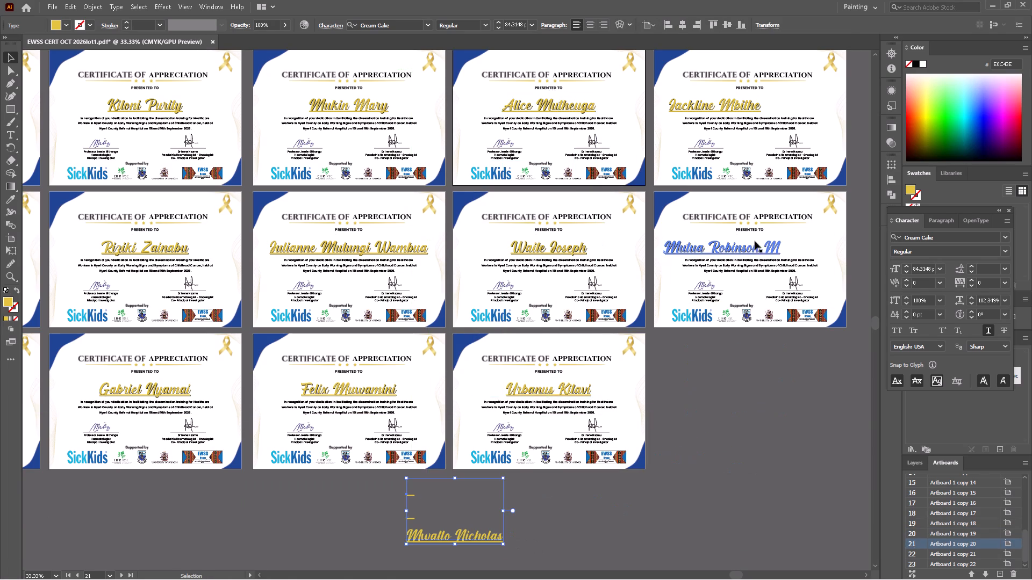
key("shift+o")
left_click_drag(763, 220, 766, 251, "alt")
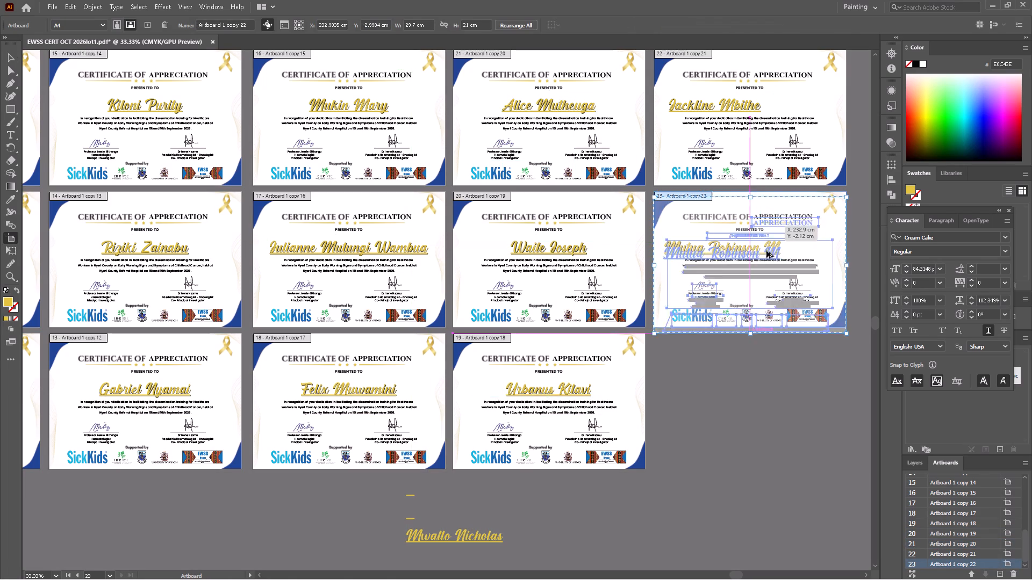
left_click_drag(766, 251, 781, 365, "alt")
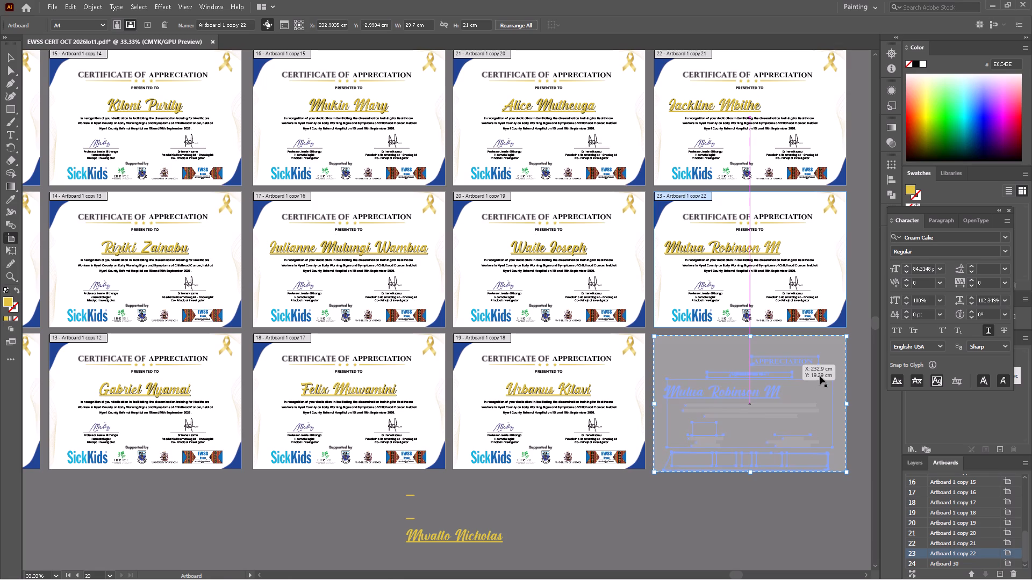
key("ctrl+z")
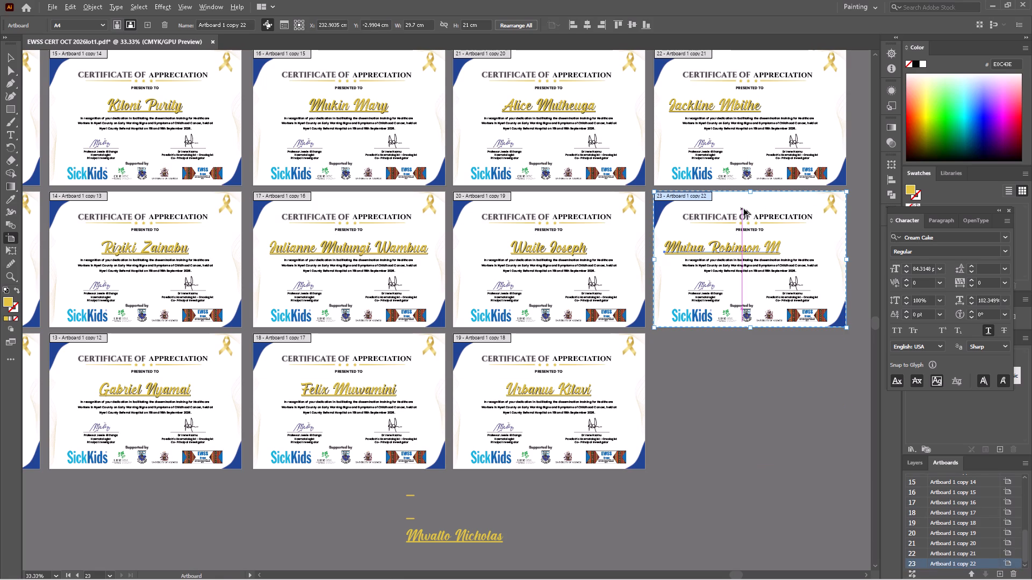
left_click_drag(744, 209, 761, 351, "alt")
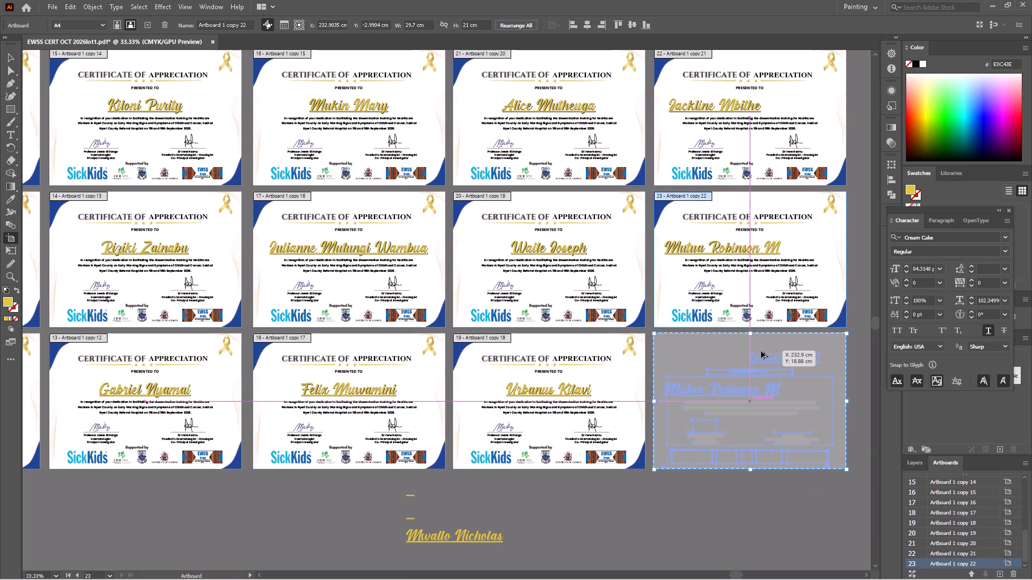
left_click(14, 54)
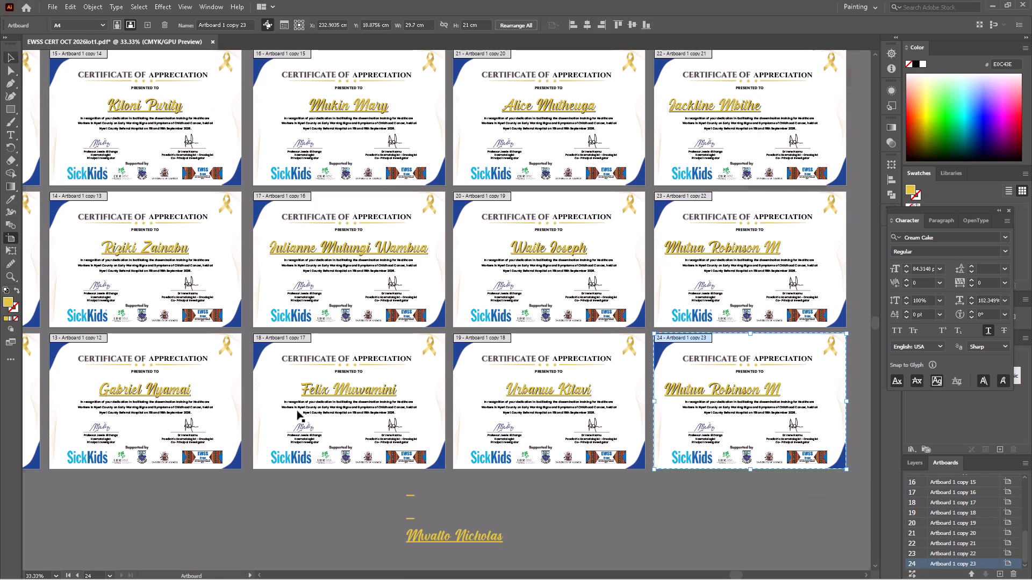
Cut the Nicholas entry from the list and paste it over the Mutua name on the duplicated third-row certificate.
double_click(417, 540)
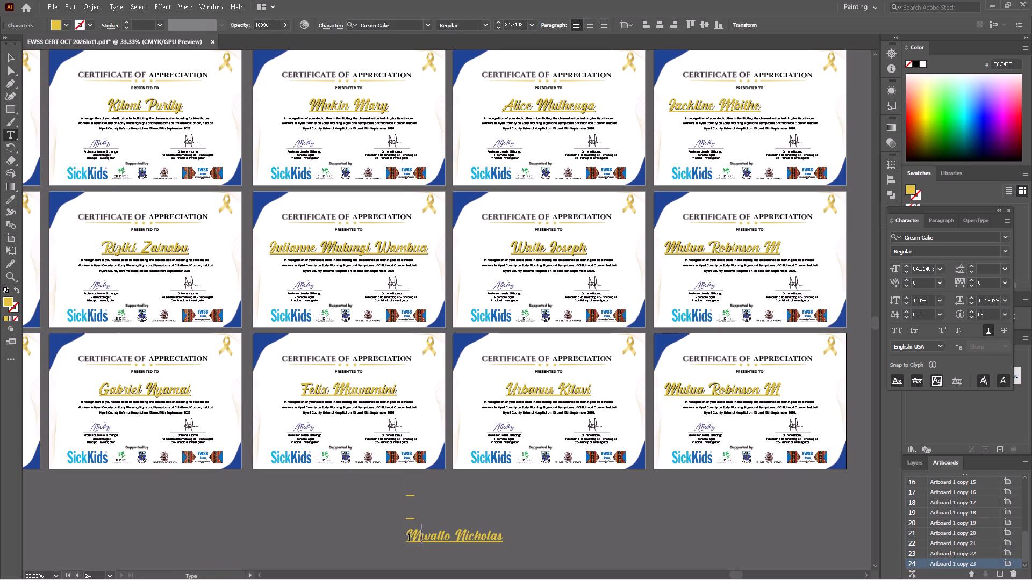
left_click_drag(409, 539, 504, 543)
key("ctrl+x")
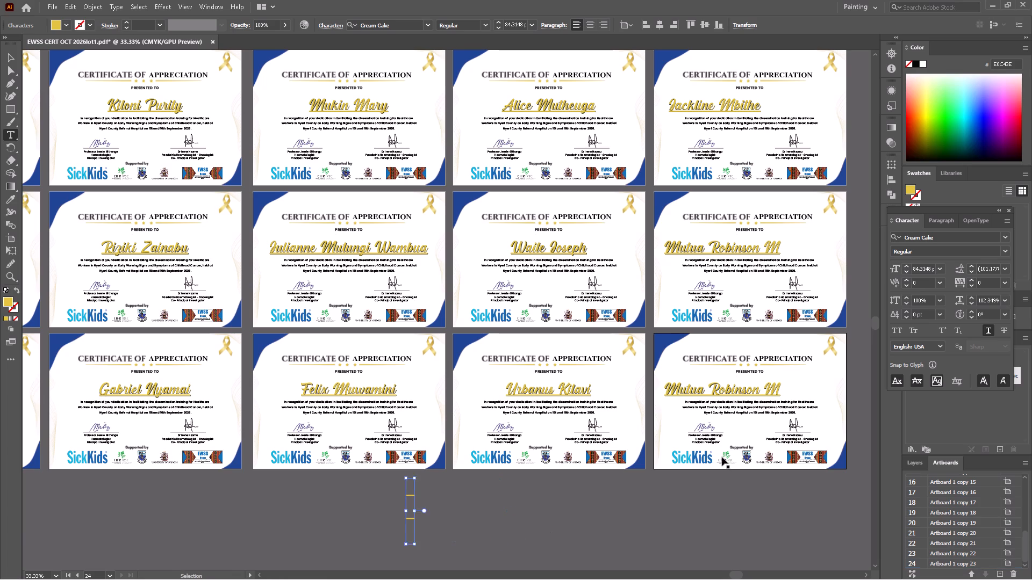
triple_click(759, 391)
key("ctrl+v")
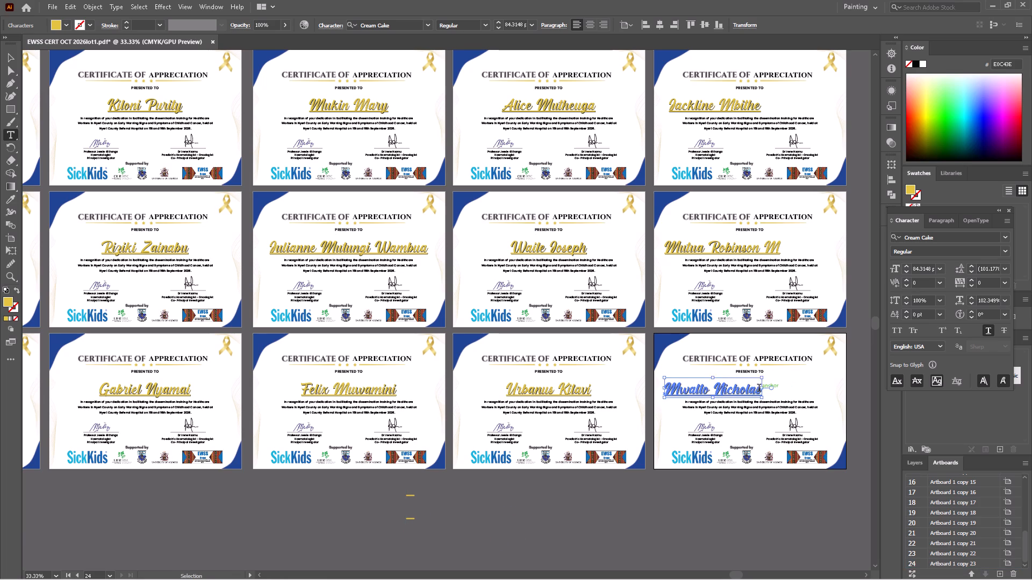
Delete the leftover list text with its empty underlined lines below the certificates.
left_click(10, 58)
left_click_drag(481, 534, 356, 473)
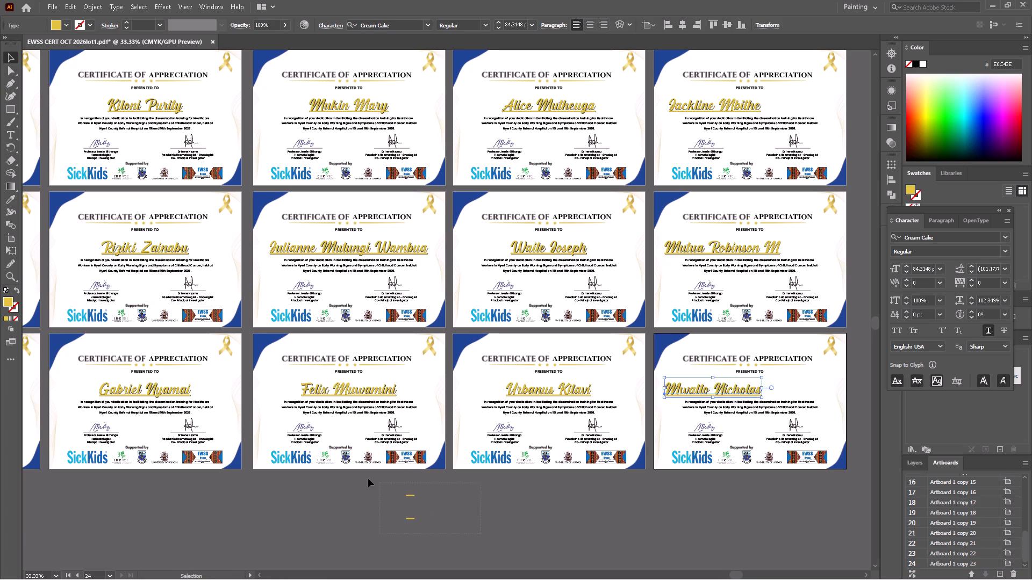
key("BackSpace")
Centre the Nicholas, Mutua and Jackline names horizontally on the last column's certificates.
left_click(740, 390)
left_click(734, 248, "shift")
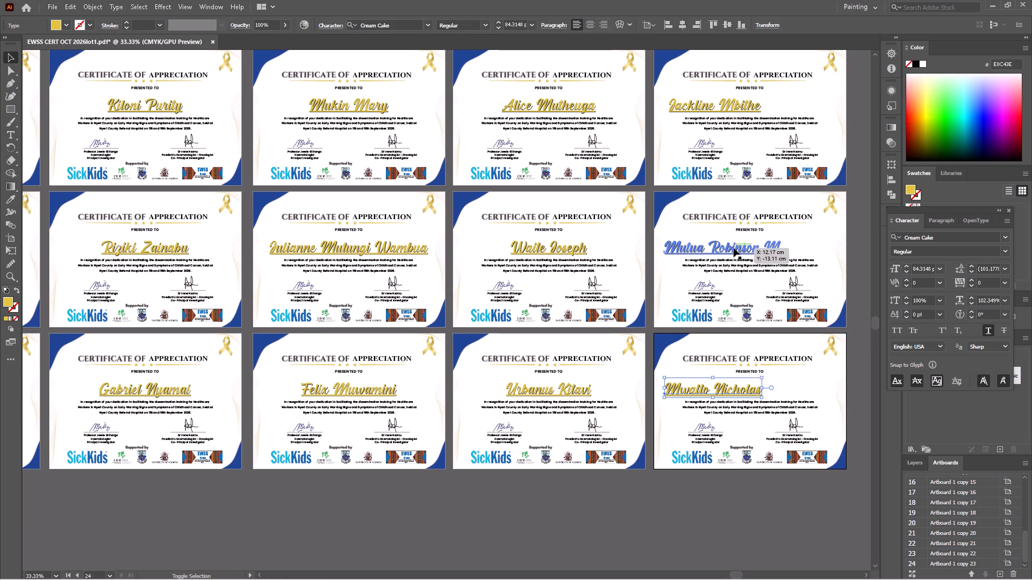
left_click(722, 108, "shift")
left_click(658, 22)
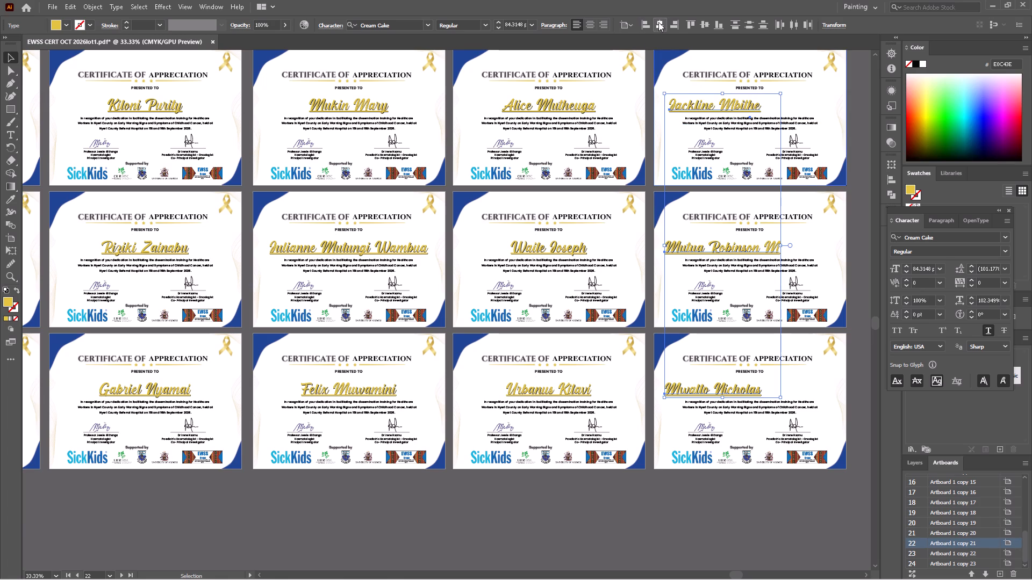
left_click(613, 502)
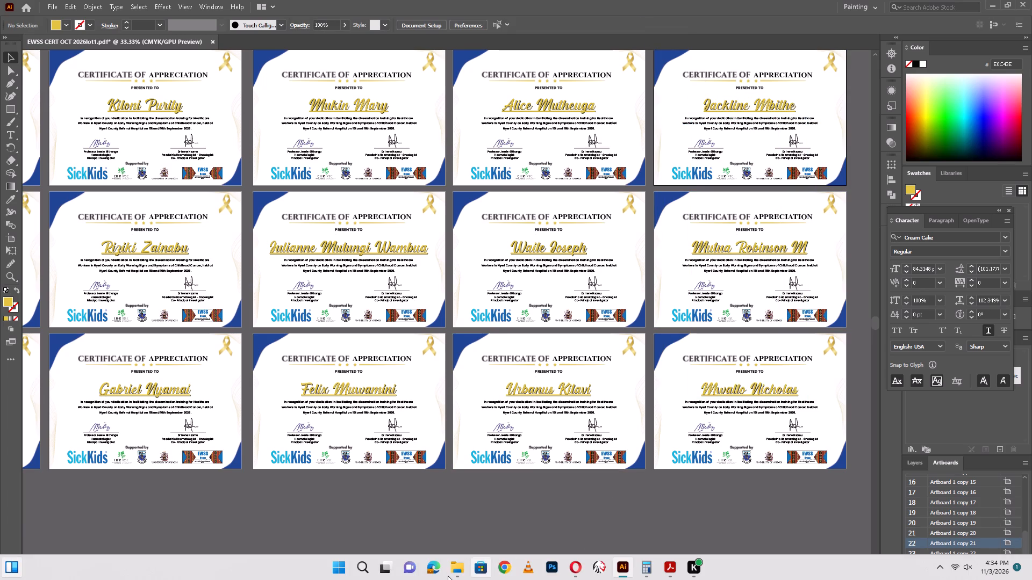
Place the CamScanner 10-22-2026 13.50 scan from the Downloads folder over the certificates and enlarge it.
left_click(448, 576)
left_click(518, 517)
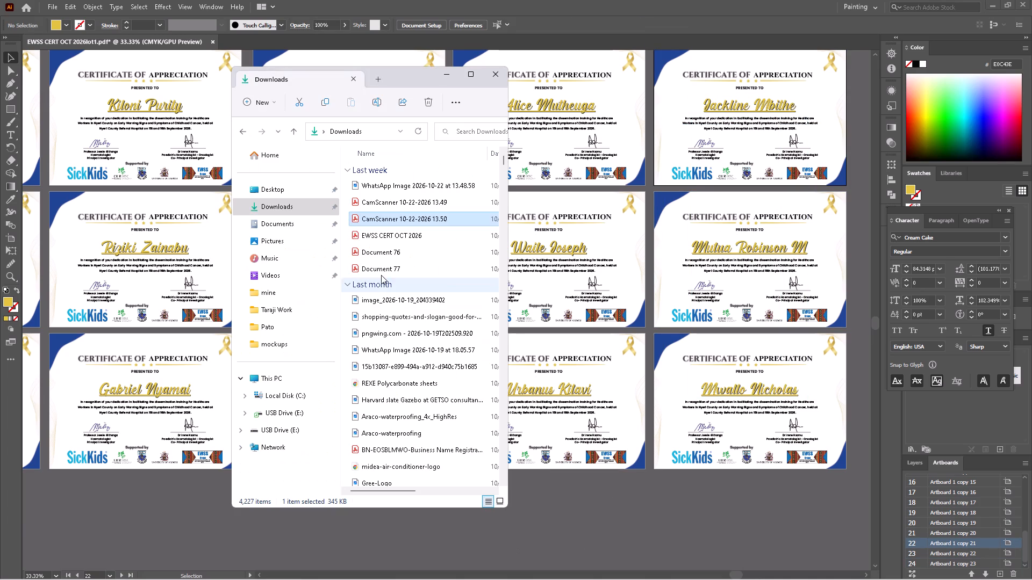
left_click_drag(396, 219, 688, 219)
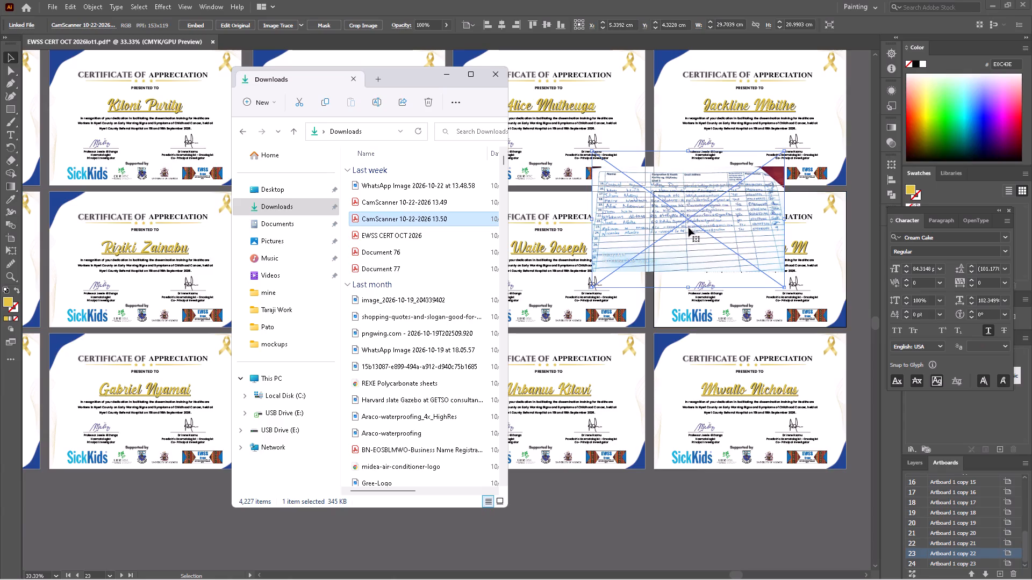
left_click(591, 288)
left_click_drag(592, 288, 341, 459, "shift")
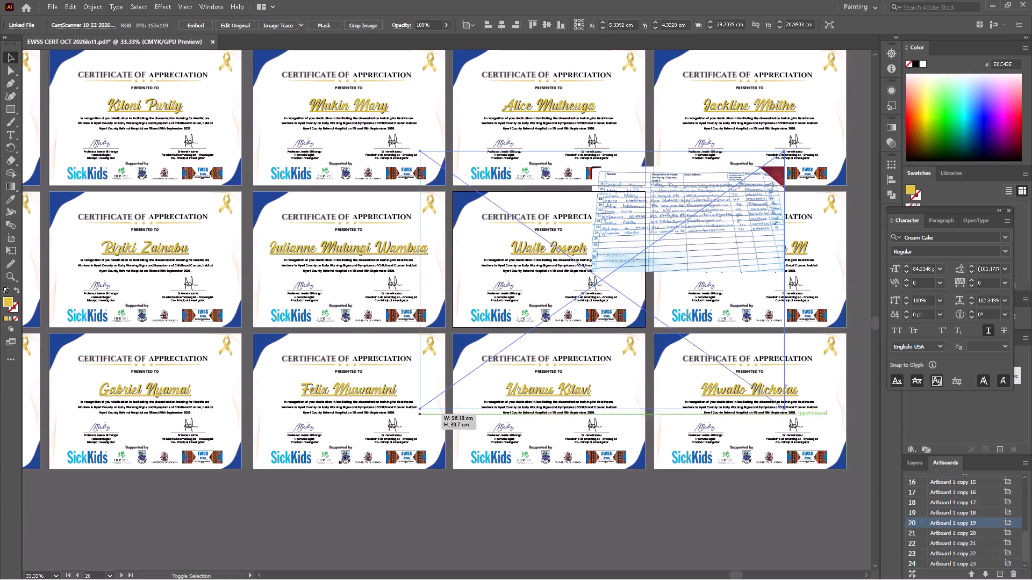
left_click_drag(341, 459, 335, 460, "shift")
Crop the scanned attendance sheet to the Name column, keeping rows 15 to 24.
right_click(442, 281)
left_click(491, 334)
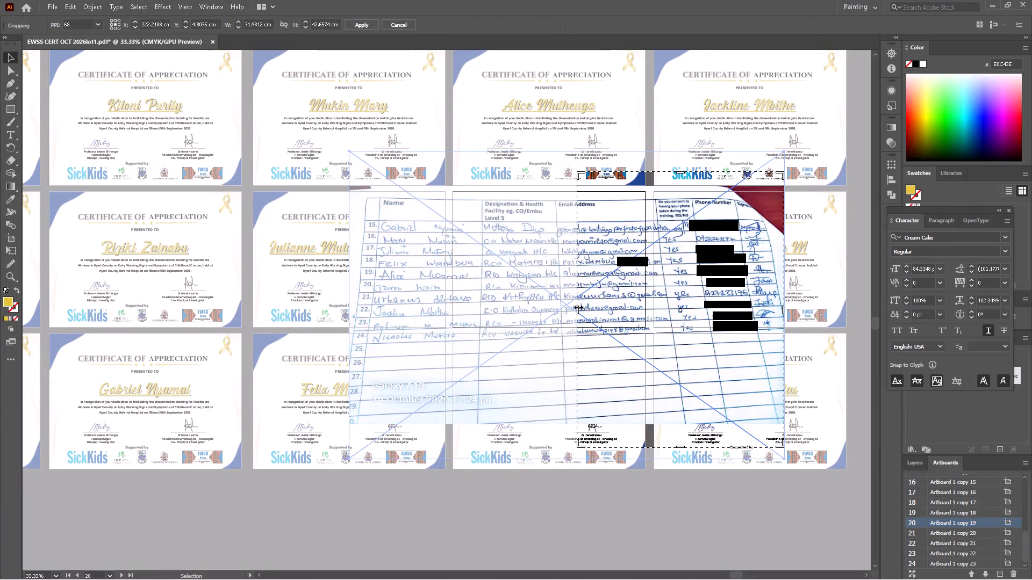
left_click_drag(577, 306, 481, 313)
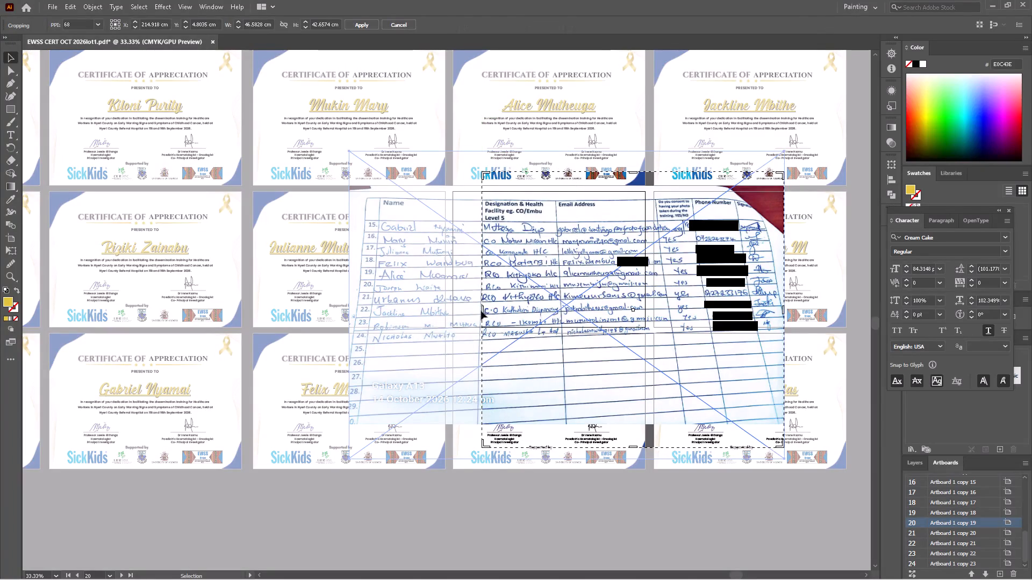
left_click_drag(564, 244, 434, 256)
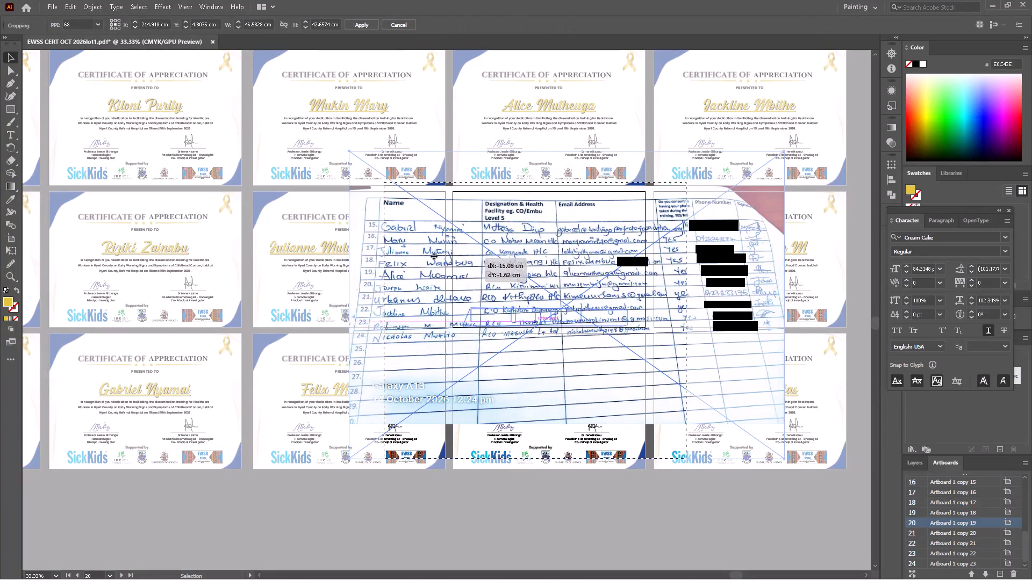
left_click_drag(434, 256, 375, 257)
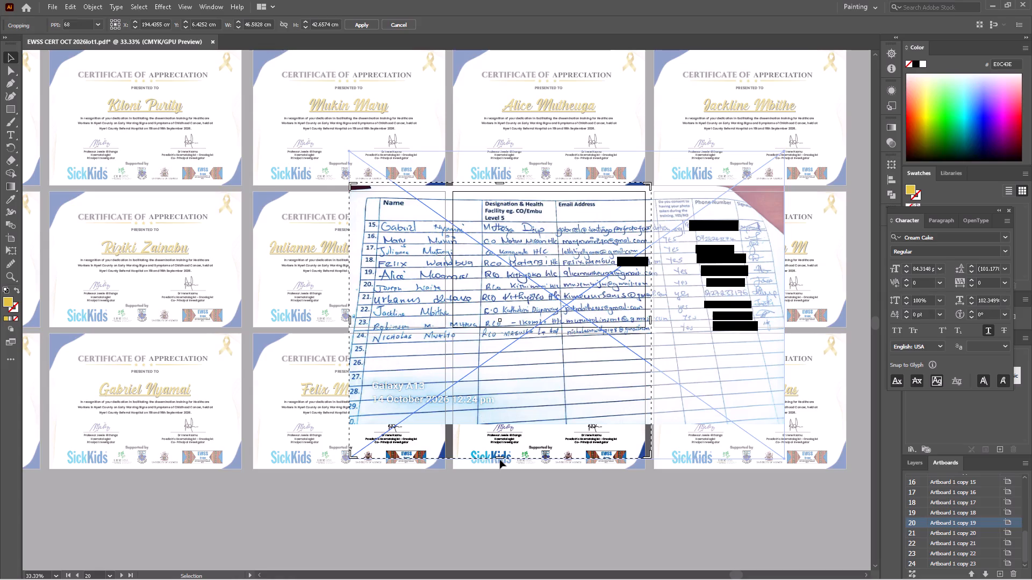
left_click_drag(500, 458, 513, 346)
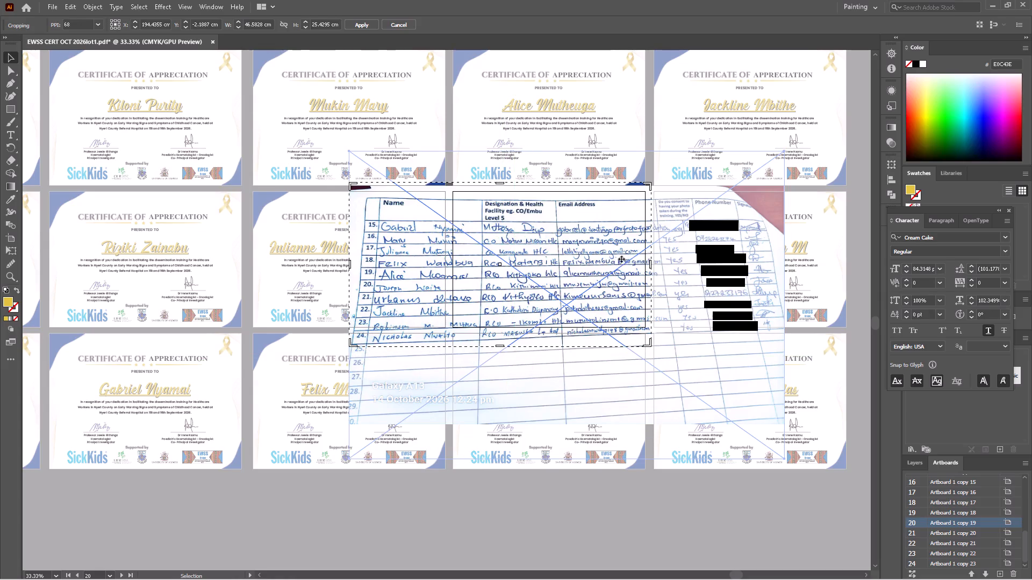
left_click_drag(651, 262, 482, 268)
left_click_drag(415, 184, 433, 199)
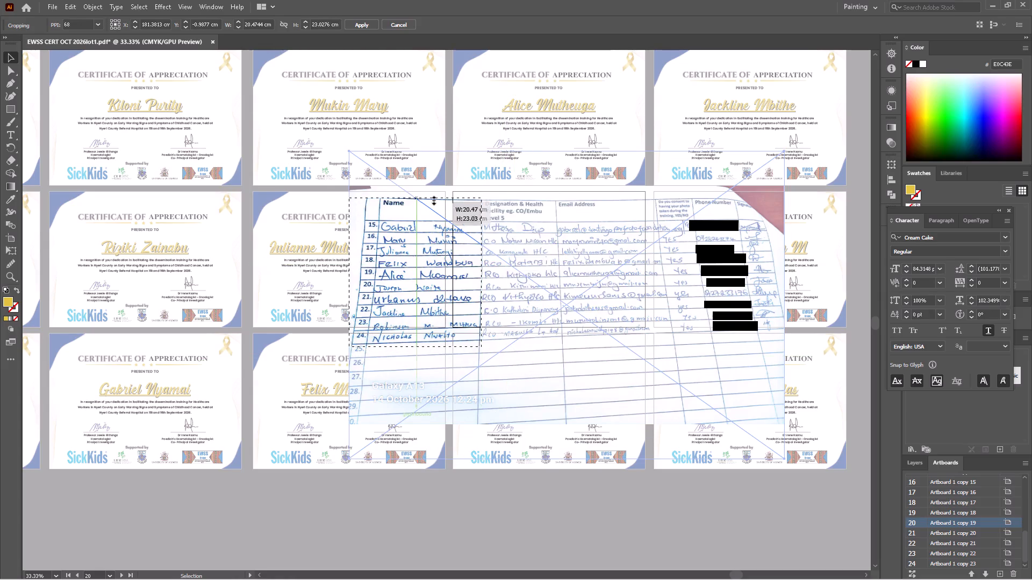
left_click(365, 25)
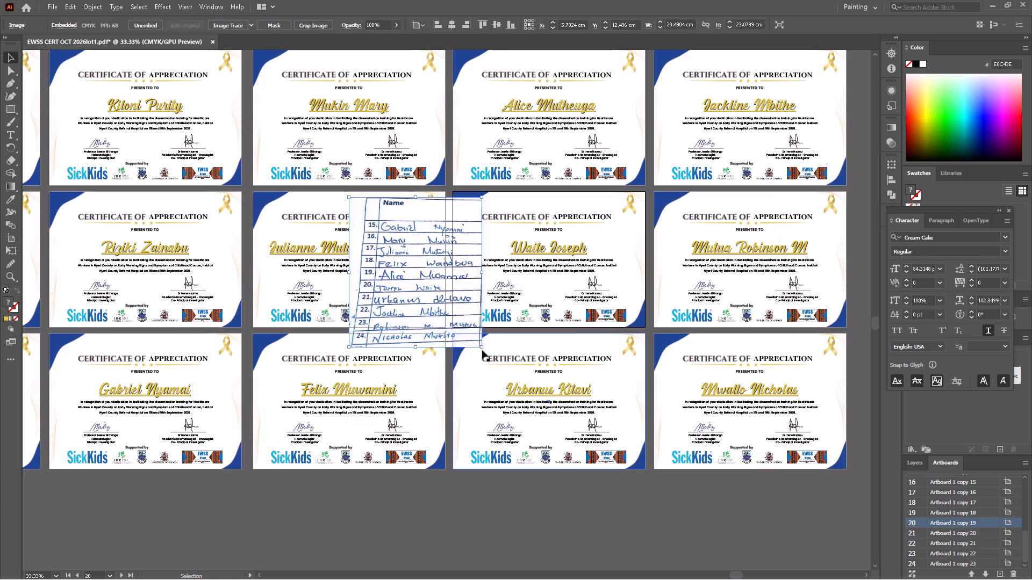
Enlarge the cropped name list to about 42.9 by 48.3 cm and move it beside the last column of certificates.
left_click_drag(483, 348, 629, 540)
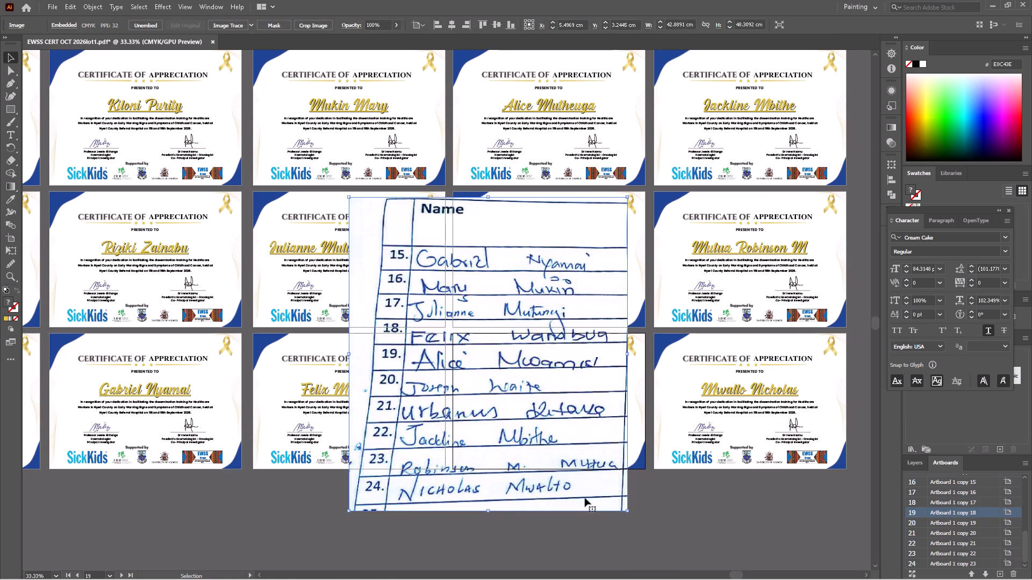
left_click_drag(562, 489, 578, 418)
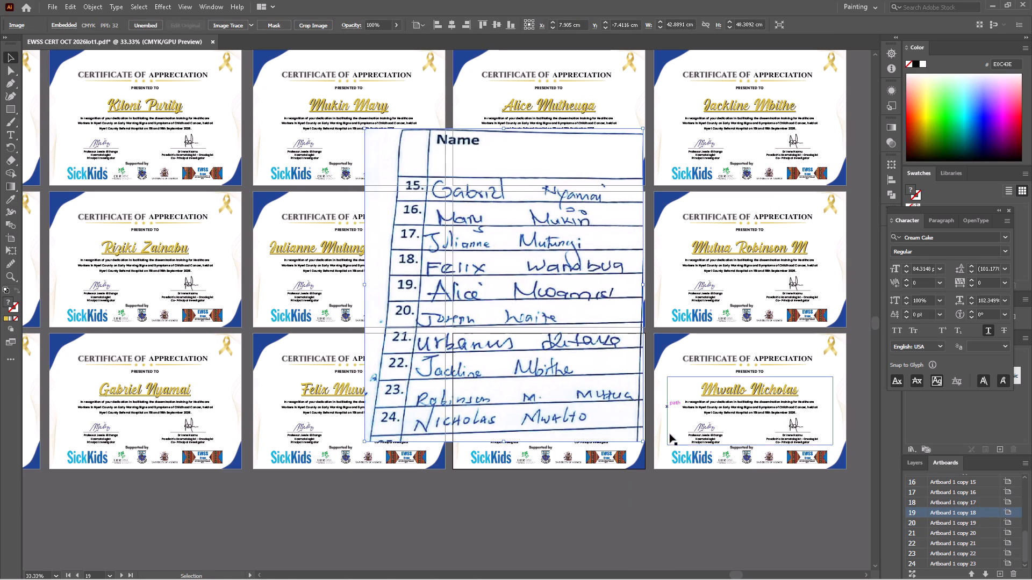
left_click(617, 542)
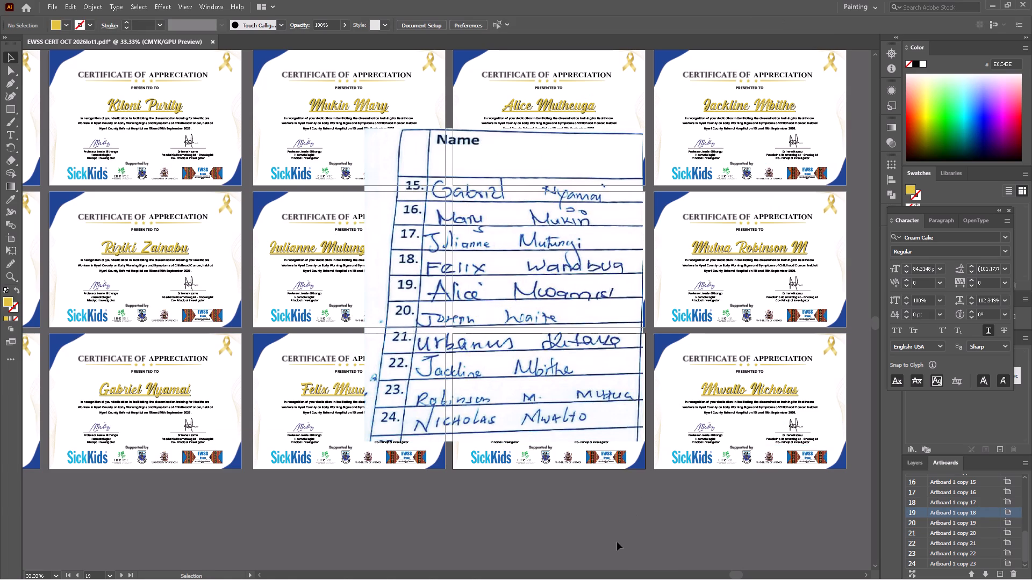
left_click(15, 132)
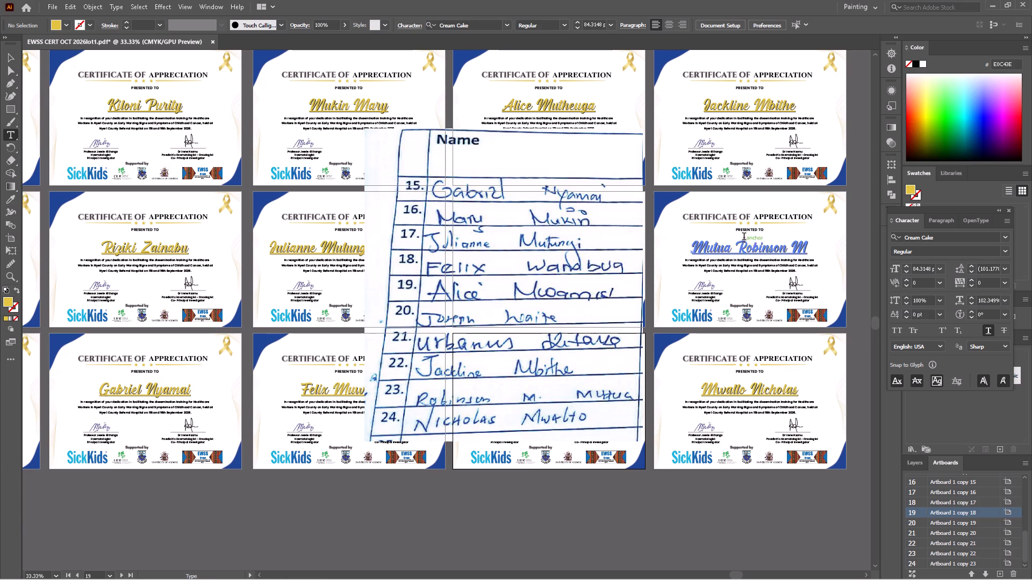
left_click_drag(741, 247, 775, 248)
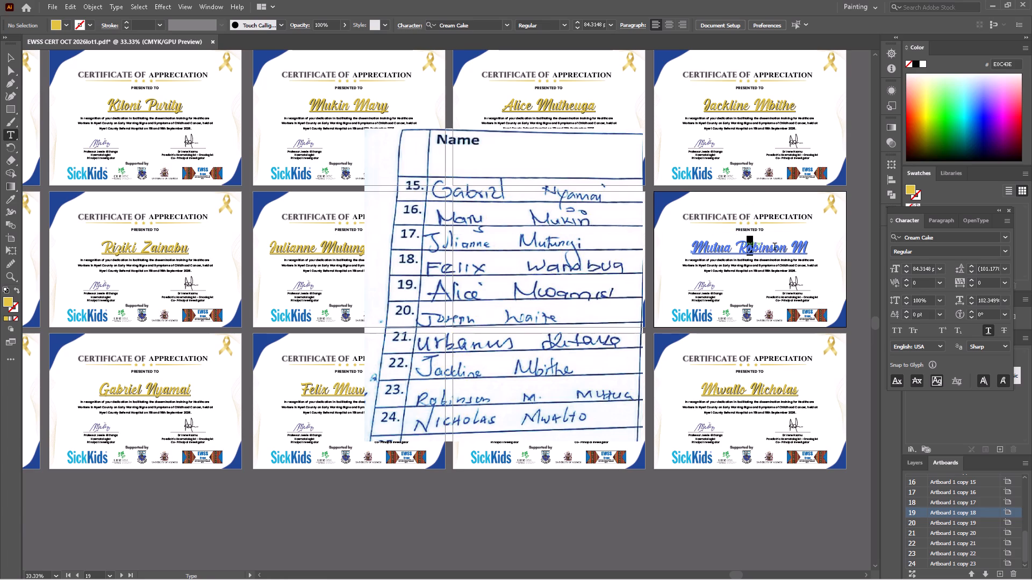
left_click_drag(775, 248, 788, 248)
left_click_drag(738, 247, 790, 247)
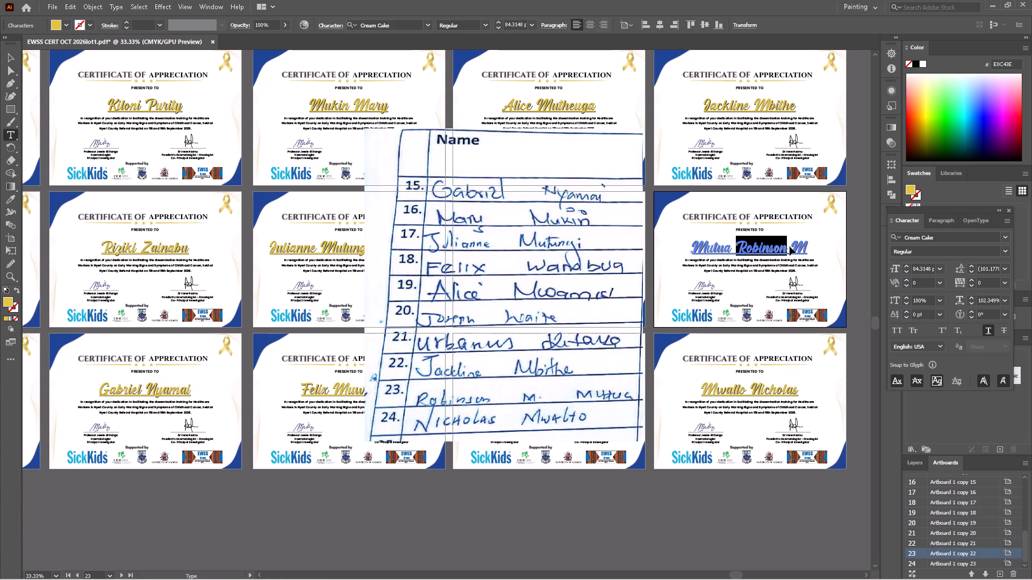
key("ctrl+x")
key("BackSpace")
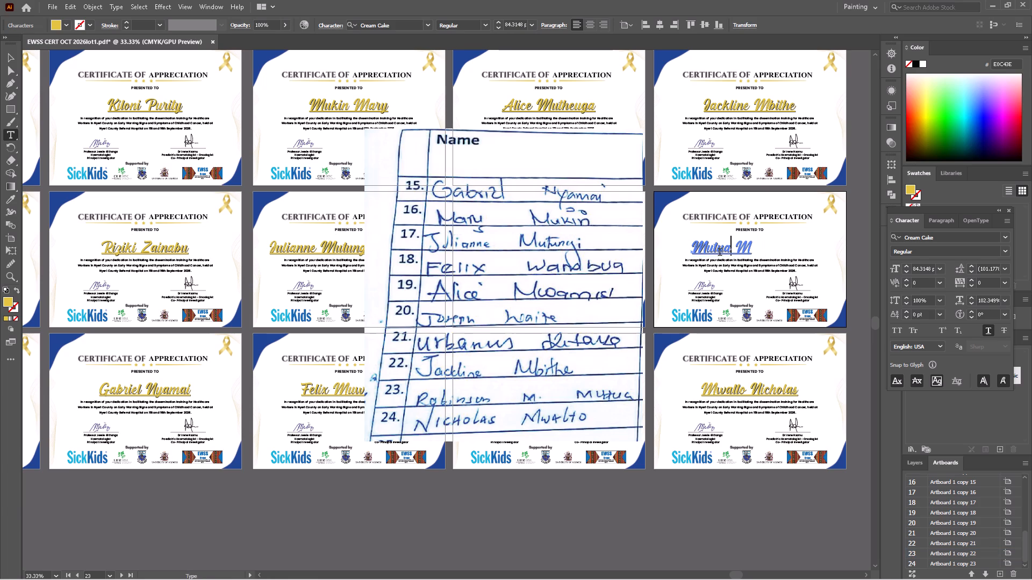
left_click(694, 244)
key("ctrl+v")
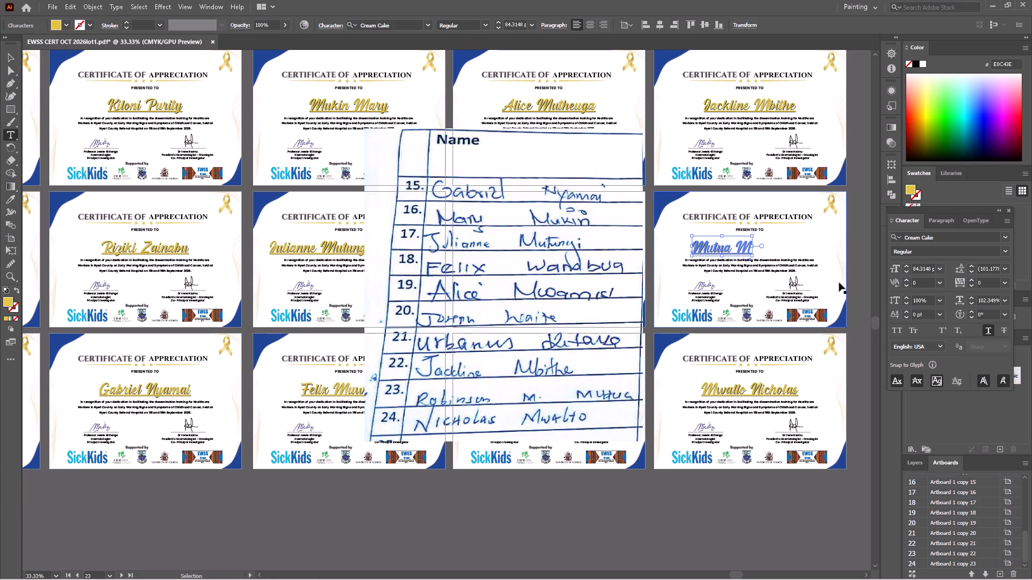
key("space")
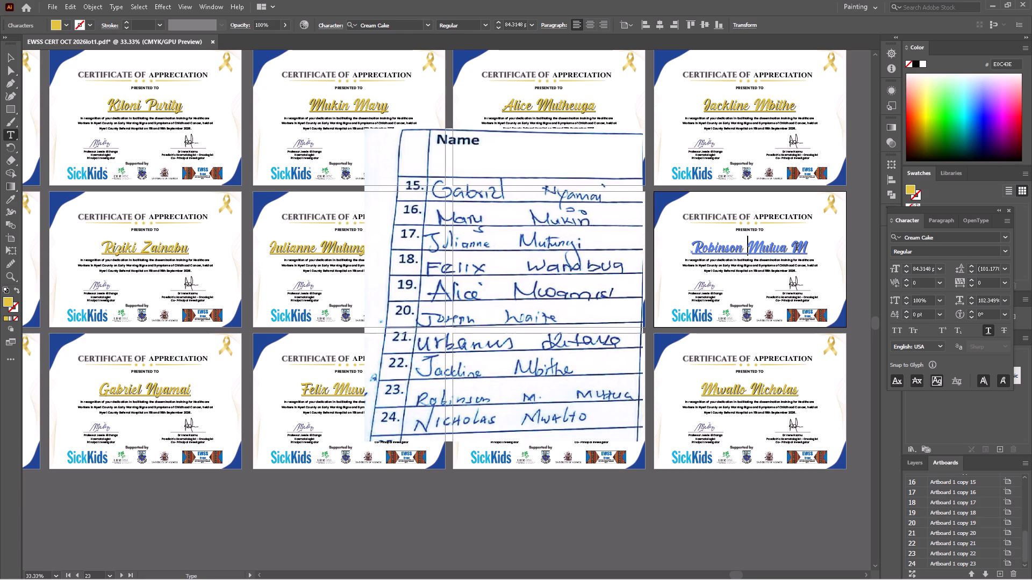
type("M.")
key("space")
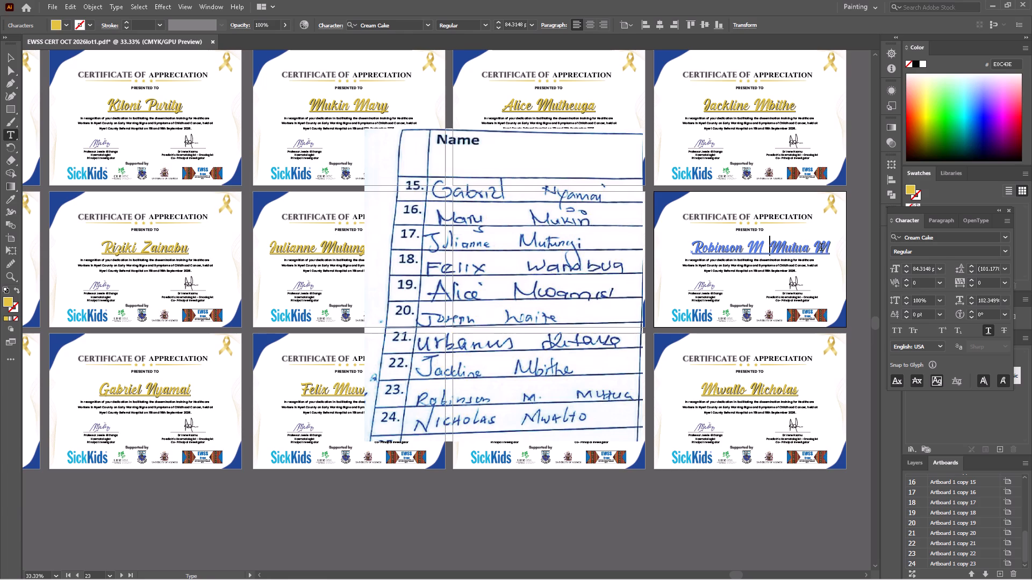
left_click_drag(818, 247, 836, 247)
key("BackSpace")
key("BackSpace")
On the row 24 attendee's certificate, put the first name first and follow it with the surname spelled "Mwalyo".
triple_click(752, 388)
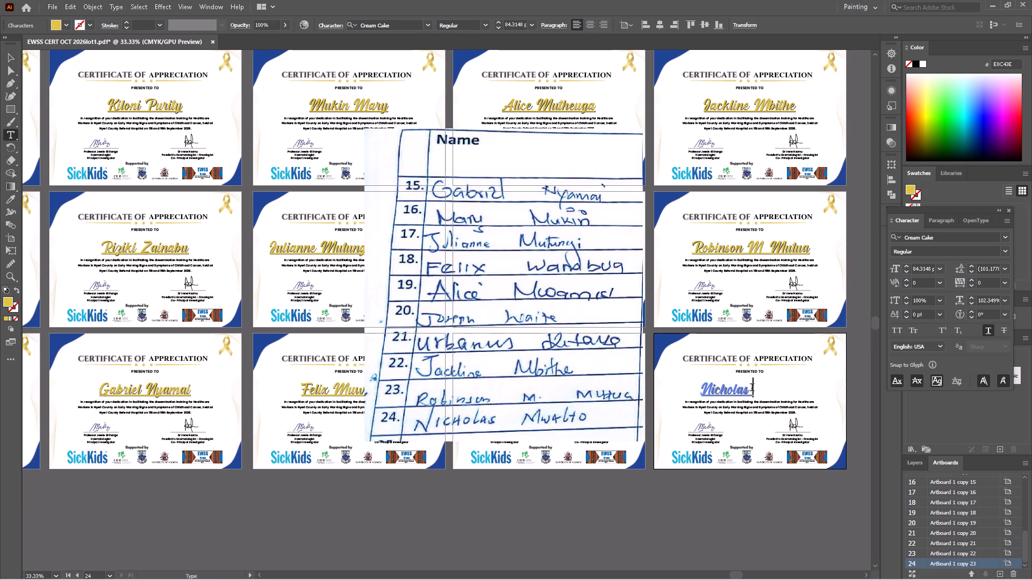
key("shift+m")
type("wa")
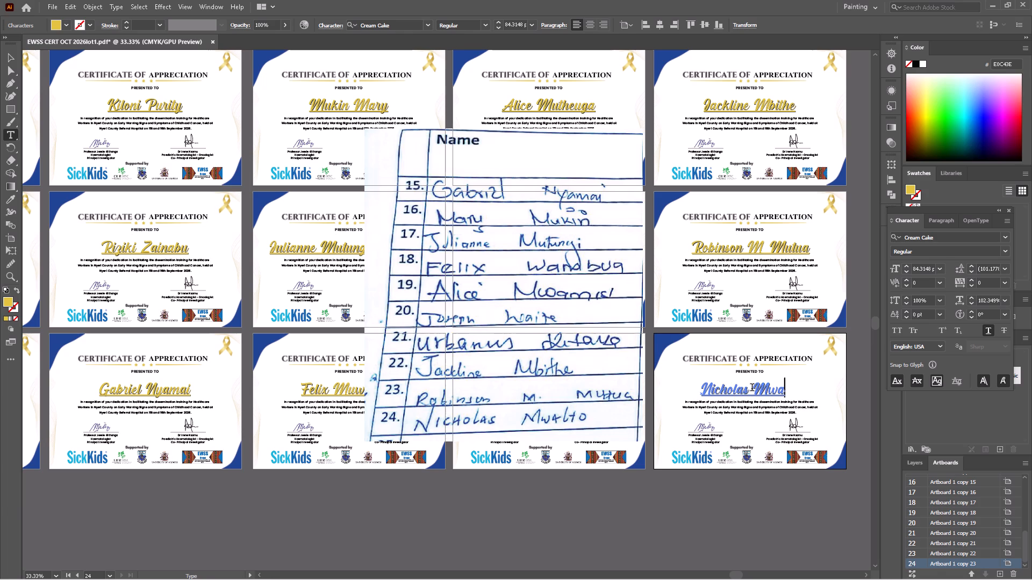
type("lyo")
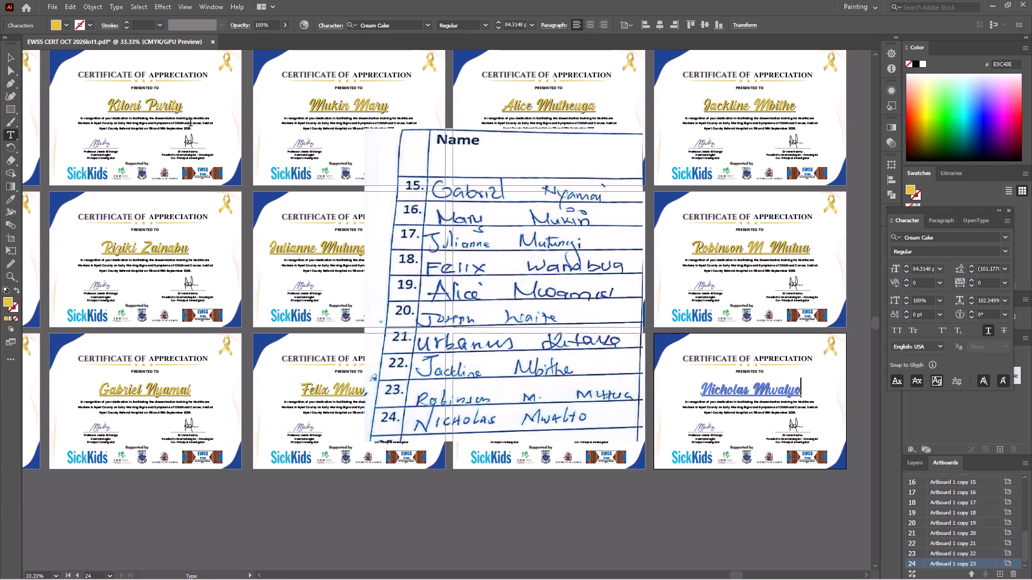
Move the scanned name list over the last column of certificates to uncover the columns beside it.
left_click(11, 56)
left_click_drag(536, 287, 787, 258)
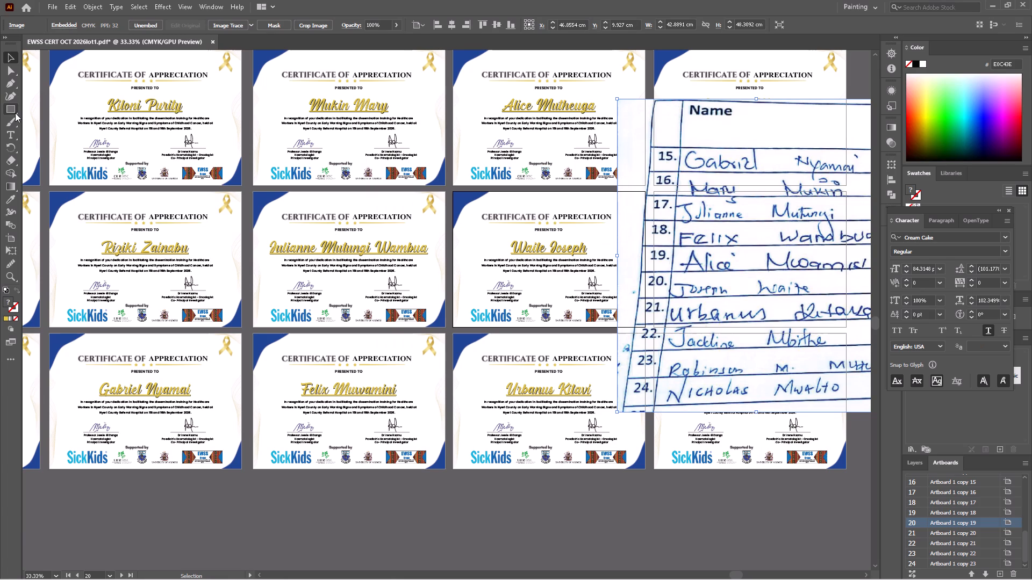
left_click(16, 130)
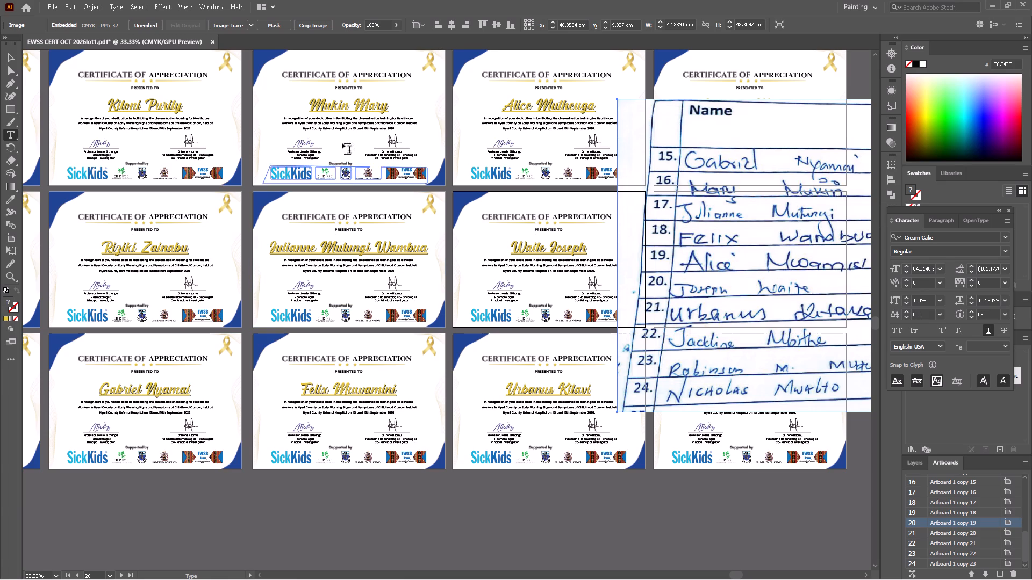
left_click_drag(356, 103, 297, 110)
key("BackSpace")
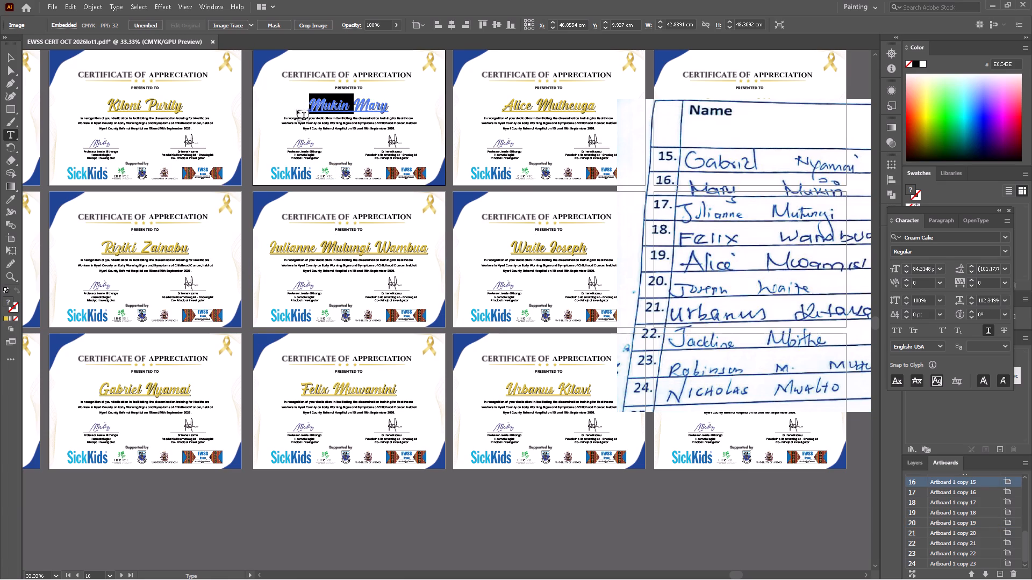
left_click(342, 104)
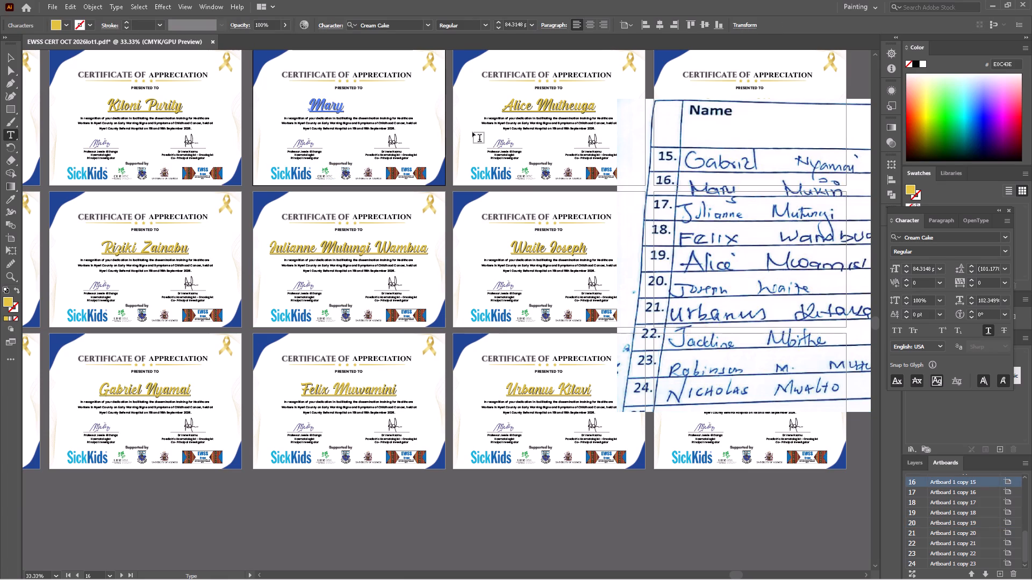
key("space")
type("Mukiri")
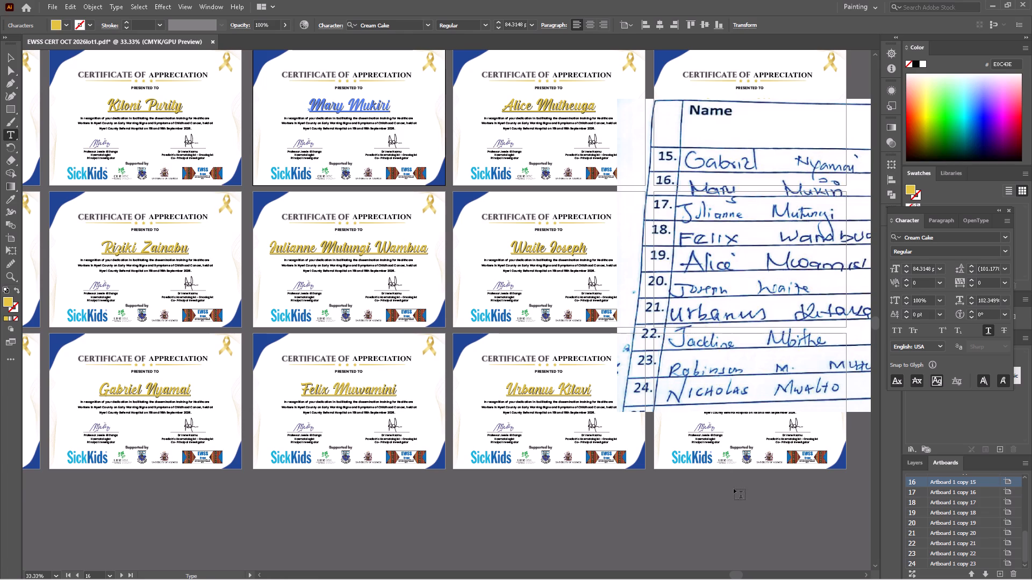
On the row 17 attendee's certificate, delete the third name and correct the surname to "Mutunyi".
left_click_drag(739, 576, 743, 578)
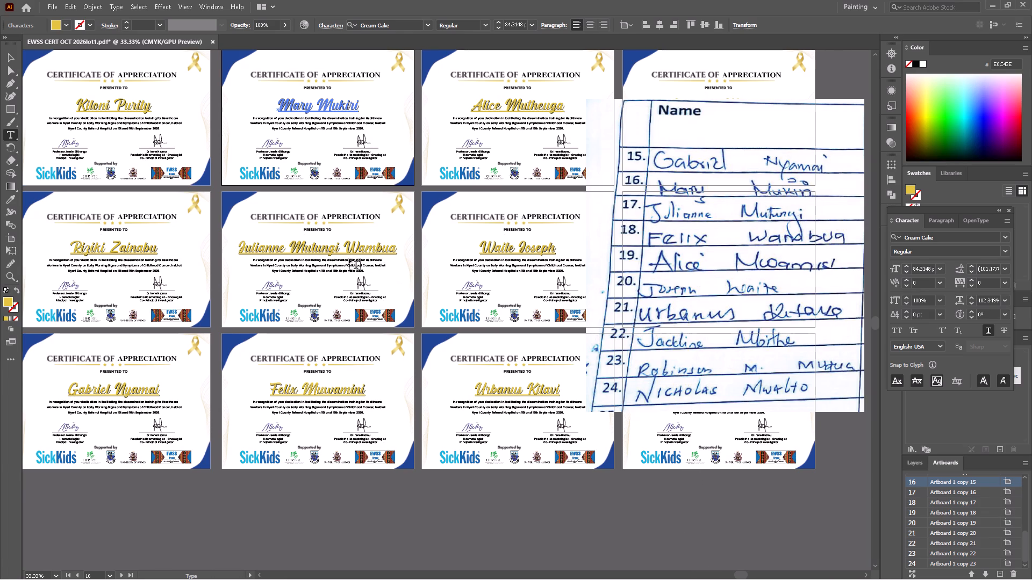
left_click_drag(346, 254, 400, 253)
key("BackSpace")
key("BackSpace")
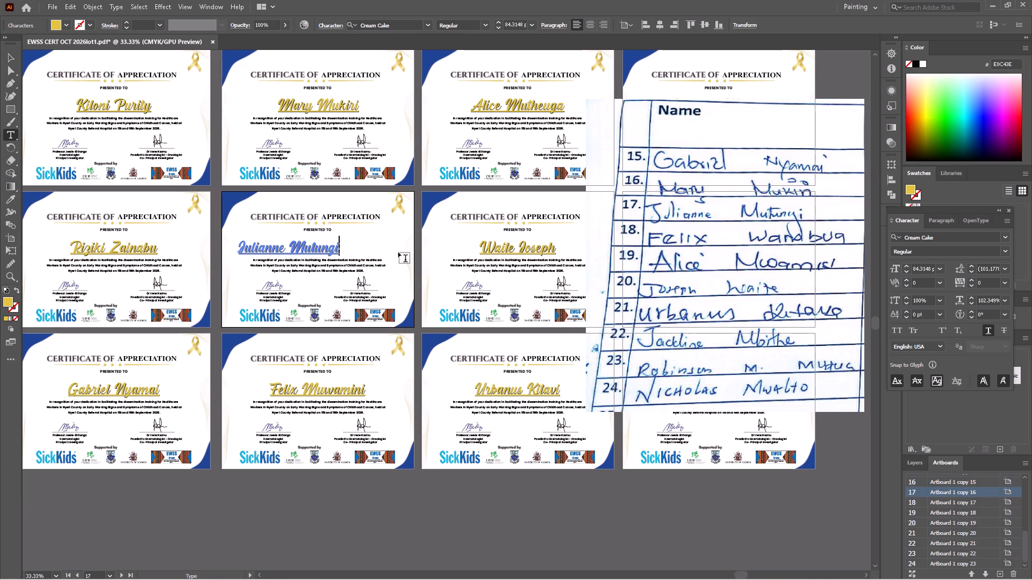
left_click_drag(329, 248, 335, 248)
key("y")
Centre the corrected Mary and Julianne names horizontally on their certificates.
left_click(8, 53)
left_click(305, 247)
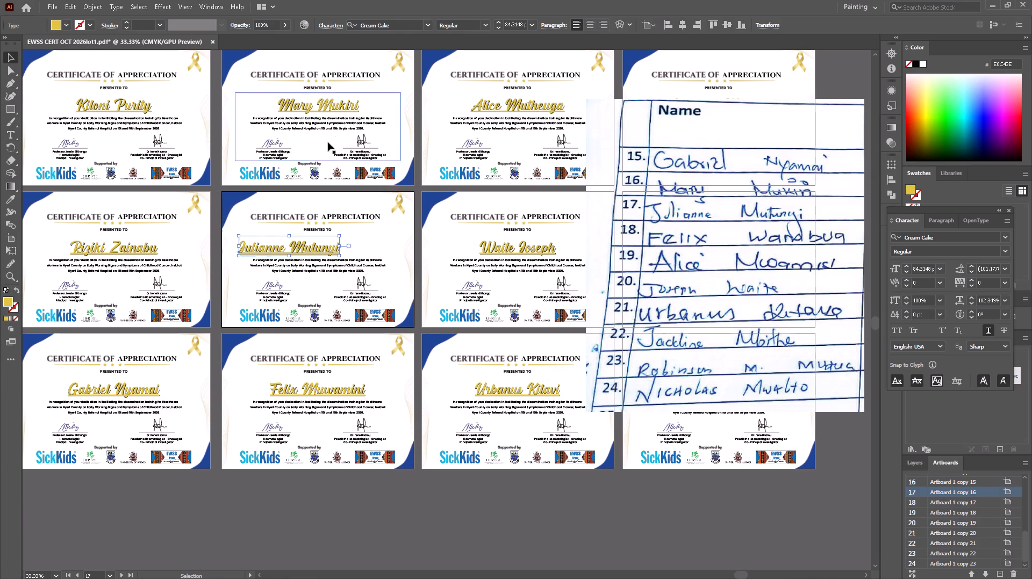
left_click(330, 105, "shift")
left_click(661, 23)
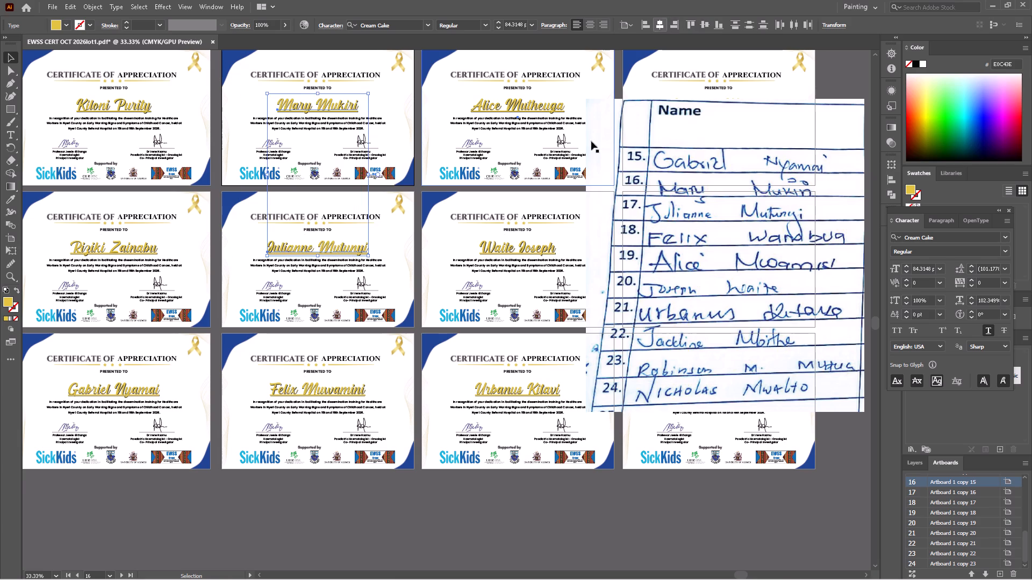
left_click(431, 510)
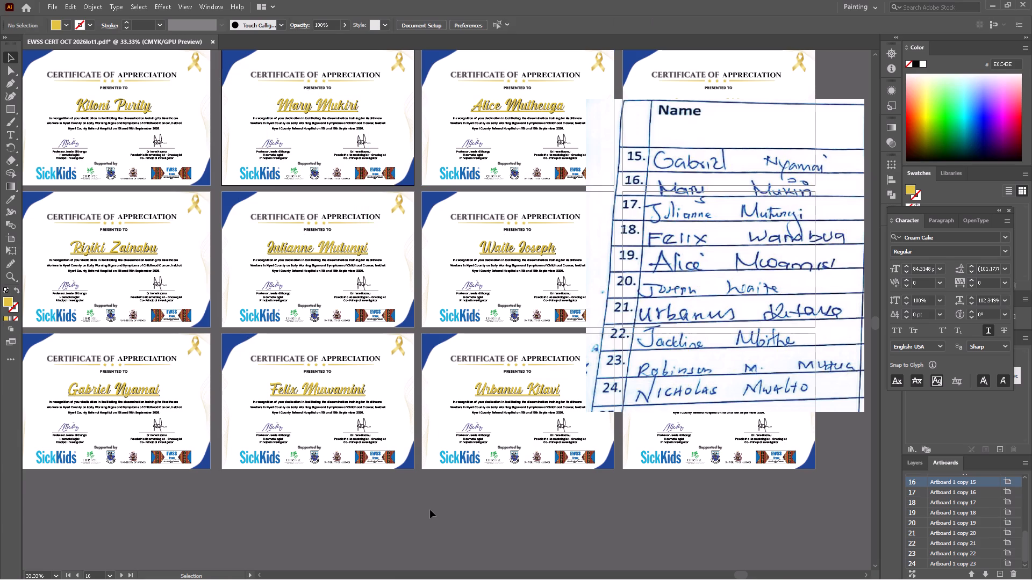
left_click(13, 132)
left_click_drag(307, 393, 377, 394)
type("Wandabua")
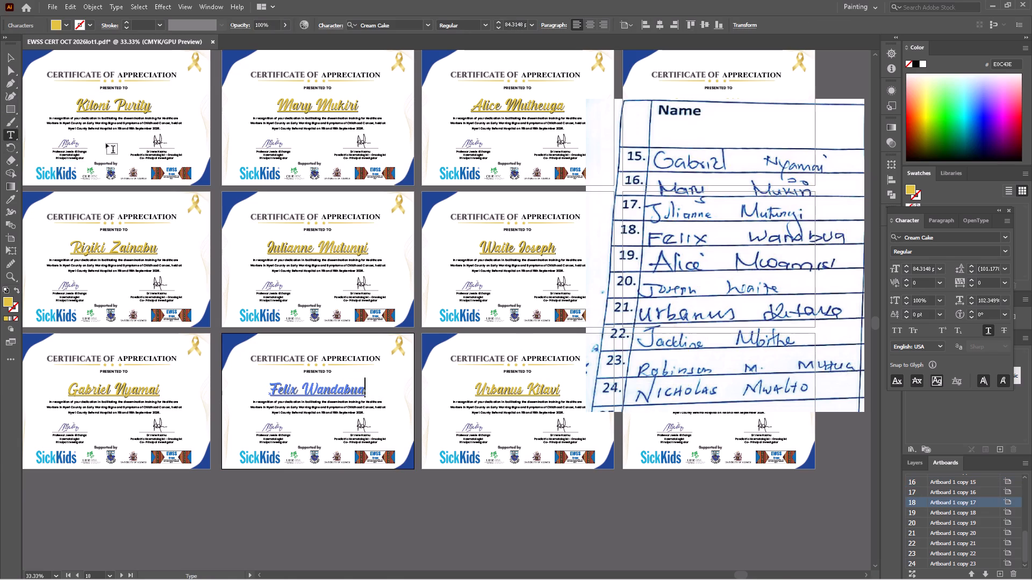
left_click(15, 55)
left_click(683, 25)
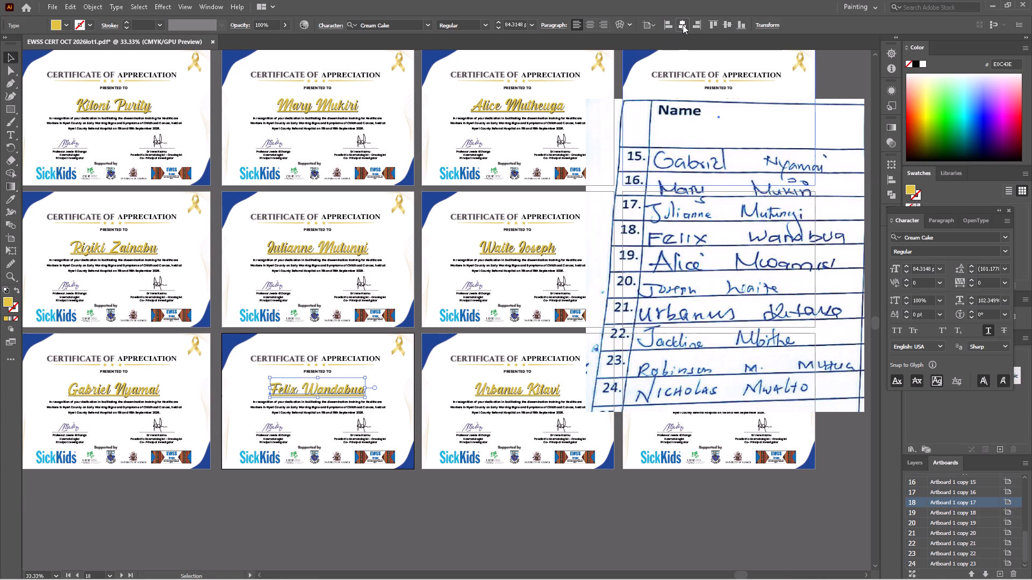
left_click(430, 508)
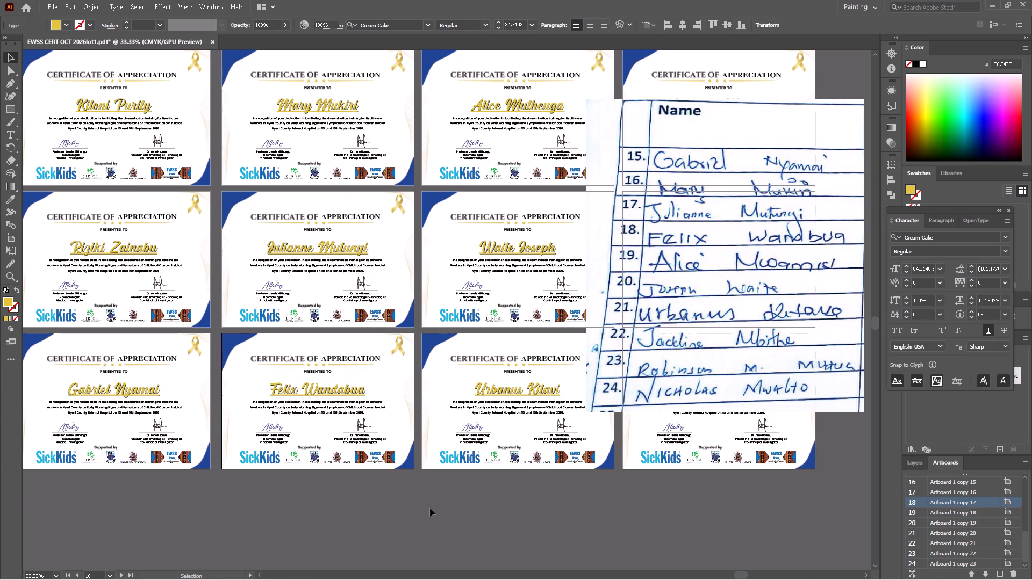
left_click(8, 131)
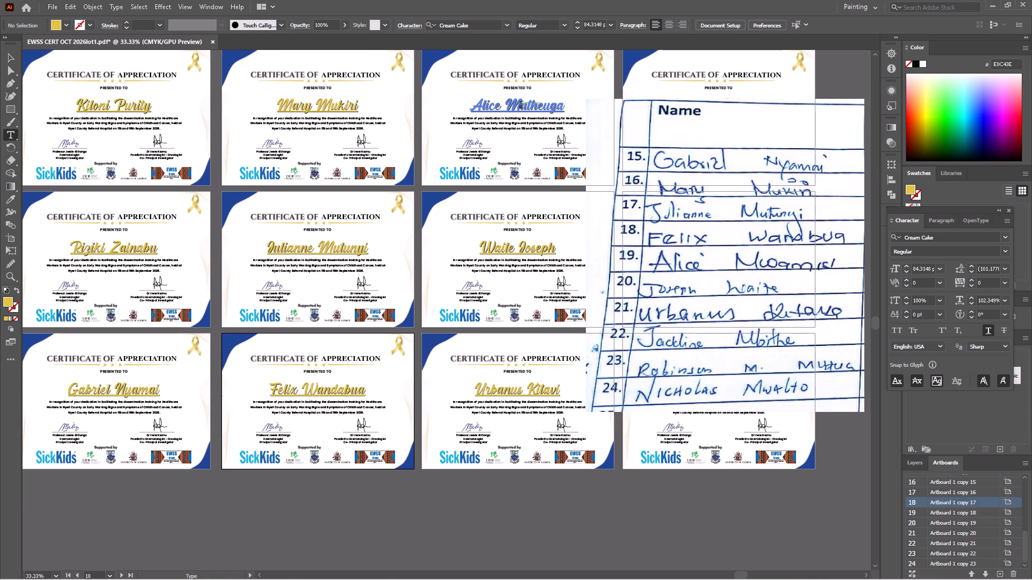
left_click_drag(521, 106, 564, 99)
type("wamisi")
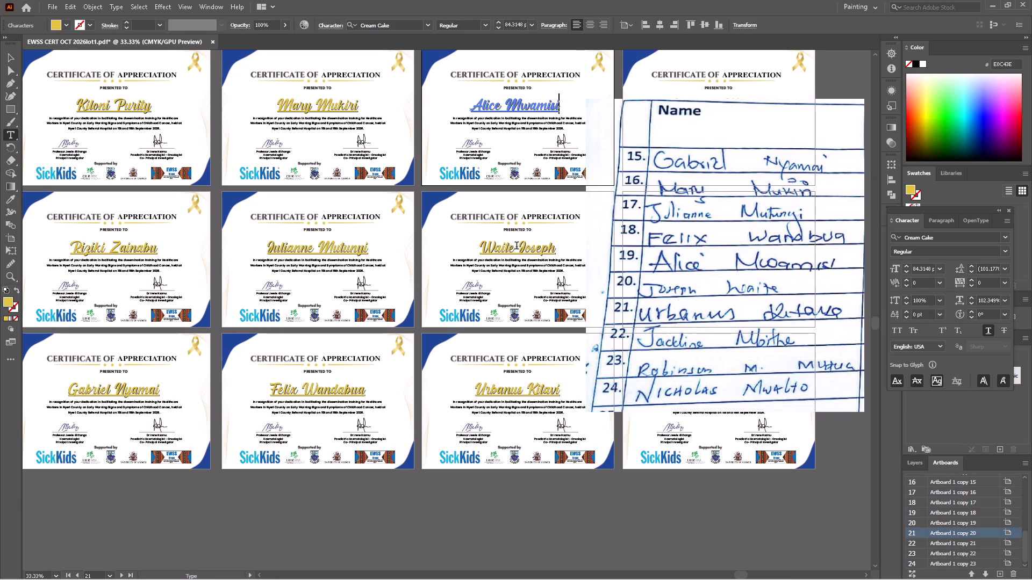
Swap the name order on the row 20 attendee's certificate so the surname follows the first name, Joseph.
left_click_drag(514, 248, 464, 251)
key("ctrl+x")
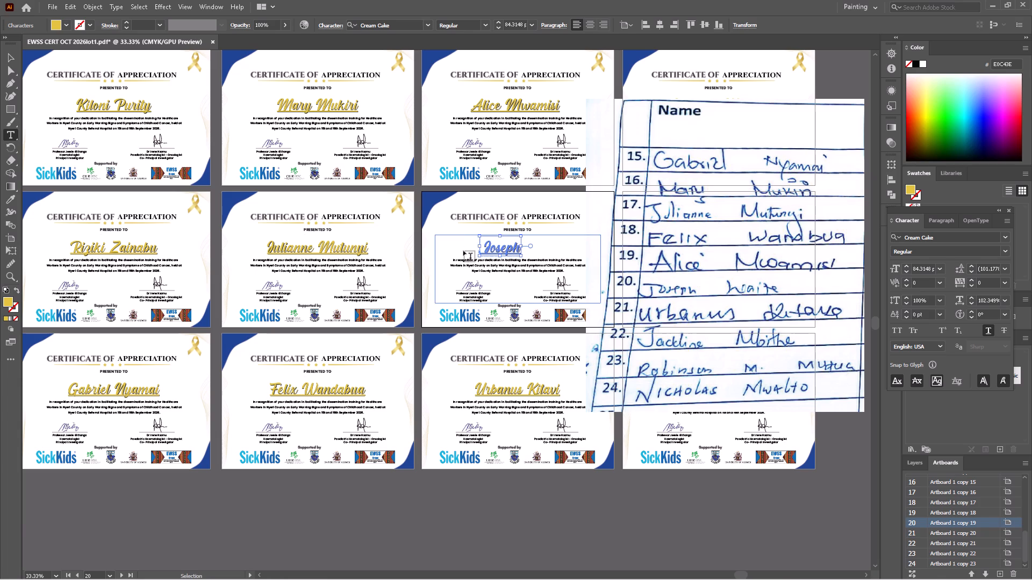
key("Delete")
left_click(514, 247)
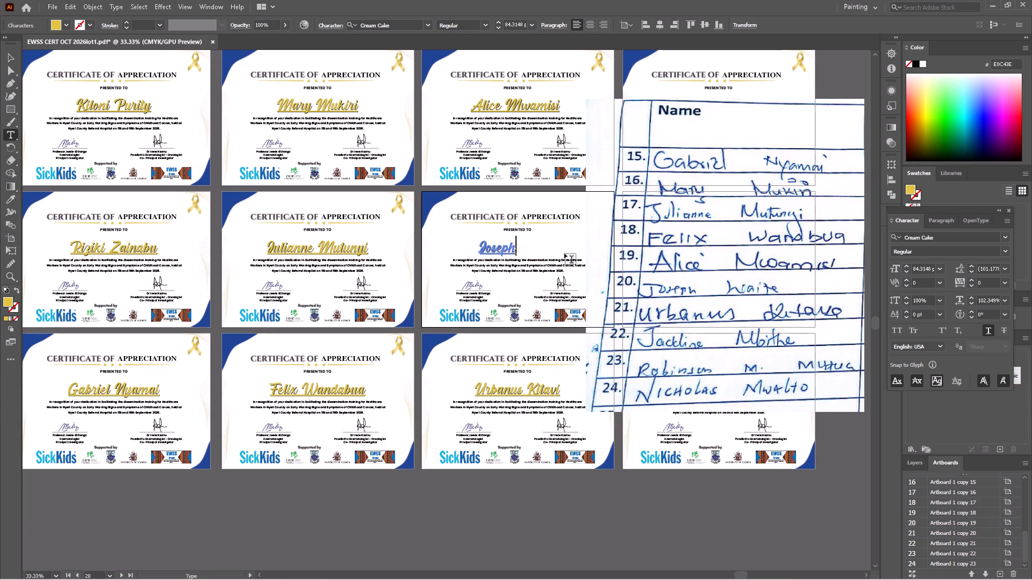
key("space")
key("ctrl+v")
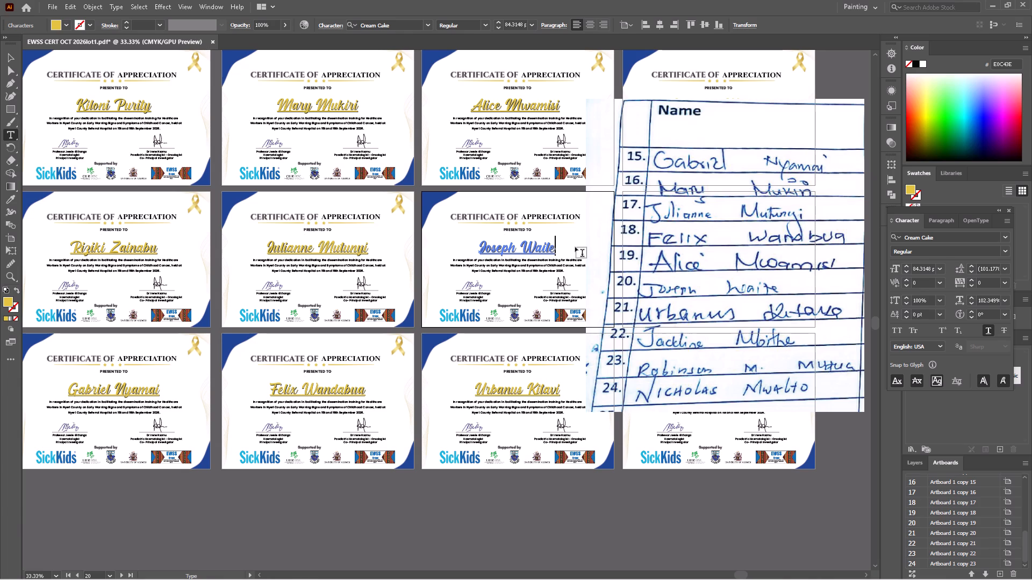
Centre the corrected Joseph and Alice names horizontally on their certificates.
left_click(4, 53)
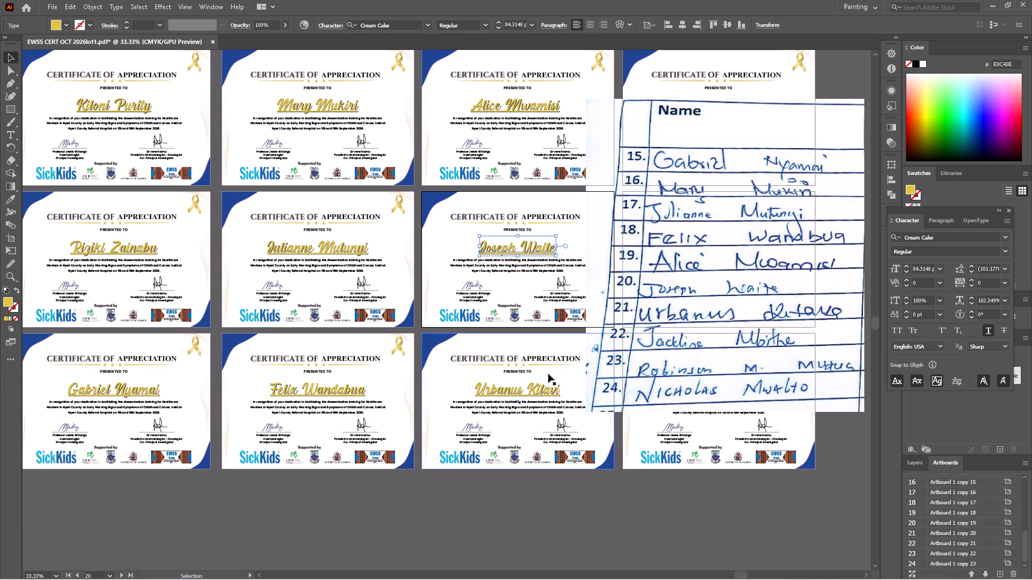
left_click(532, 245)
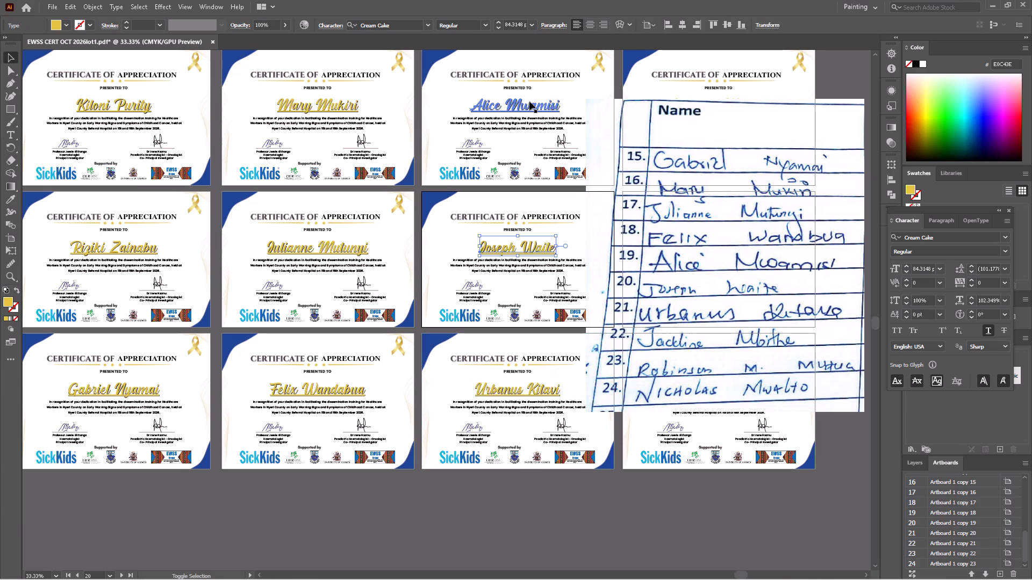
left_click(529, 101, "shift")
left_click(662, 26)
Delete the scanned name list image covering the last column of certificates.
left_click(690, 229)
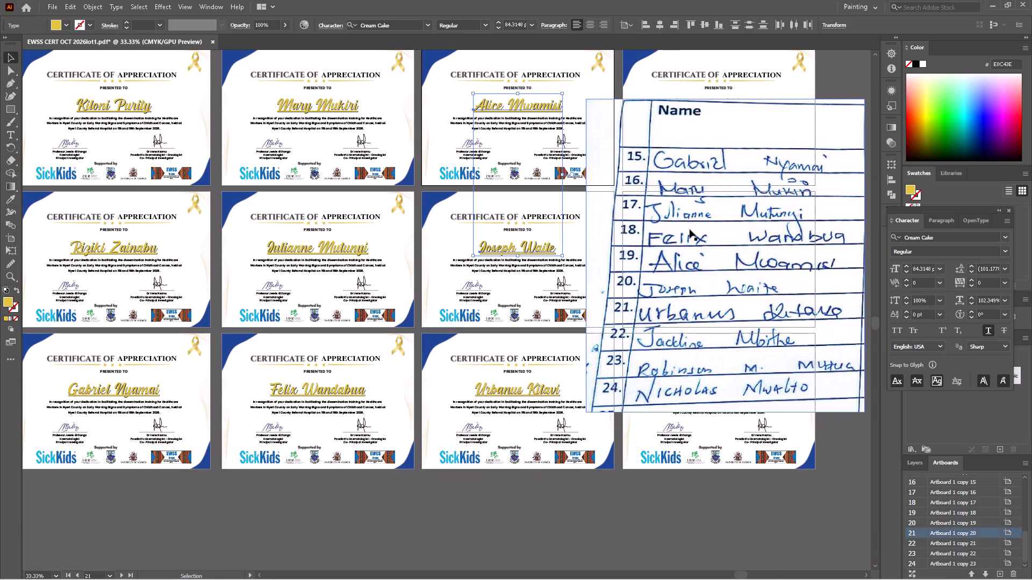
key("BackSpace")
left_click(604, 503)
Save the certificates as an Adobe PDF named "EWSS CERT OCT 2026lot3 camscanner" in the mine folder, using the Illustrator Default preset.
key("ctrl+shift+s")
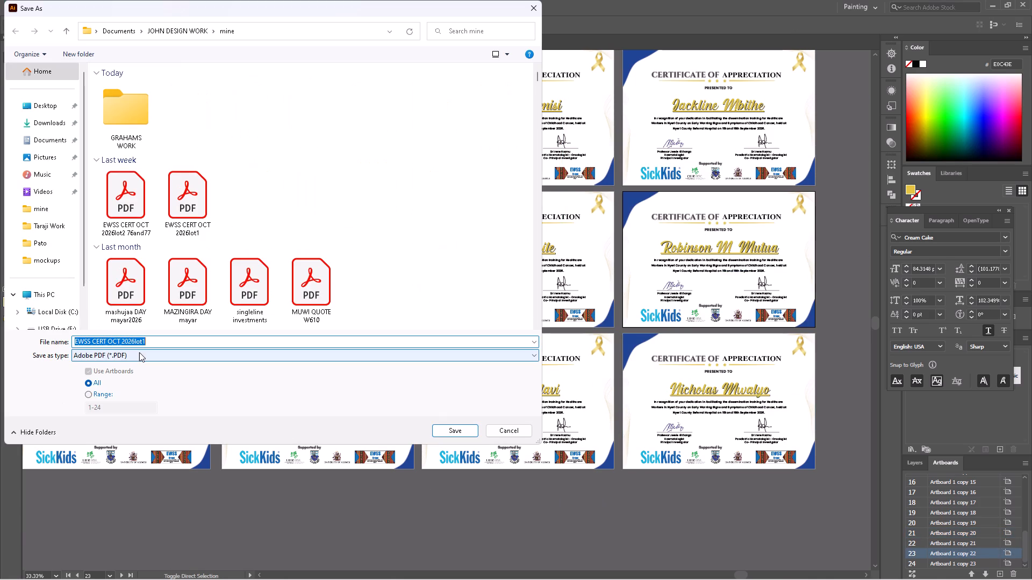
left_click(152, 339)
key("BackSpace")
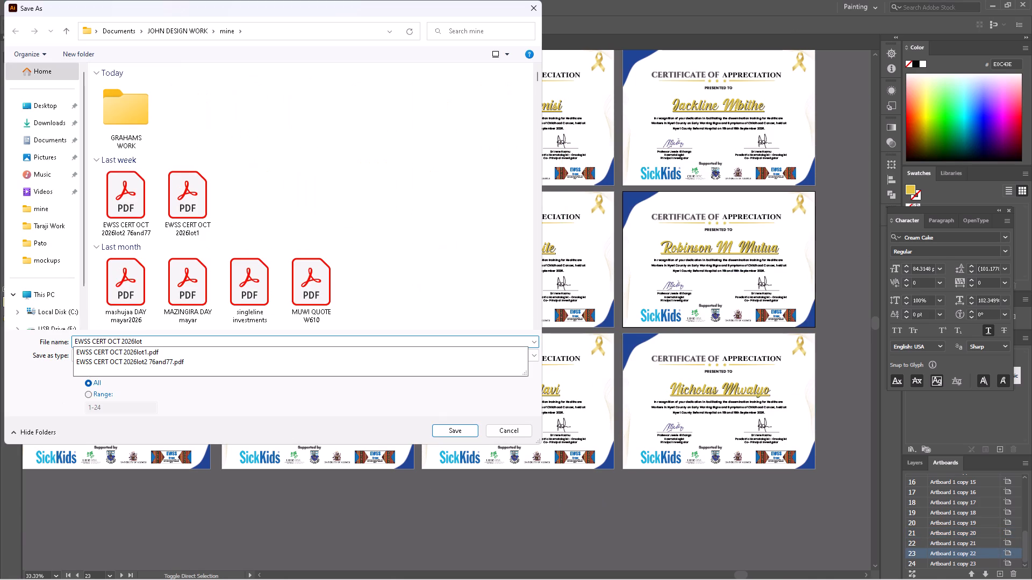
key("3")
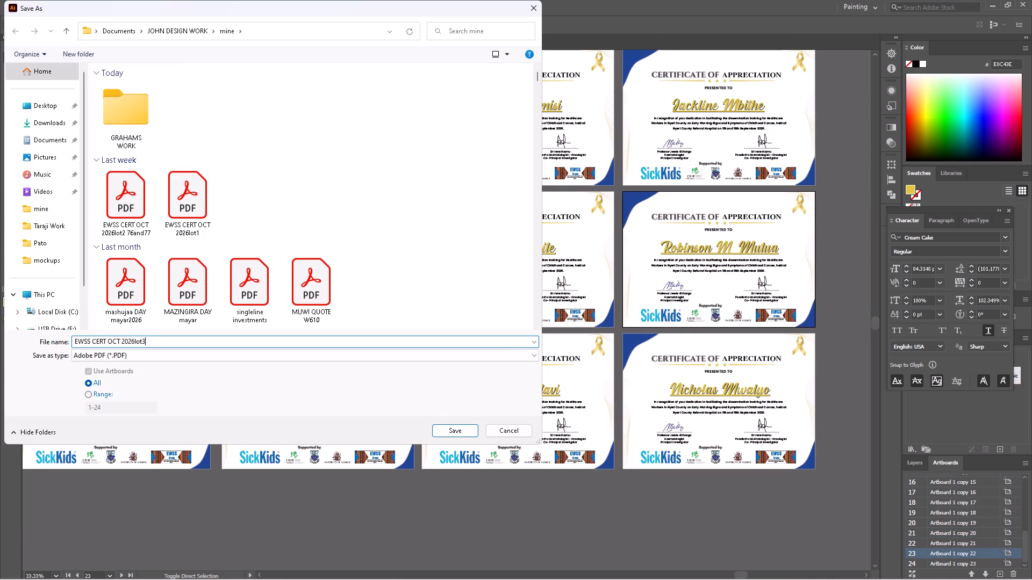
key("space")
type("camscanner")
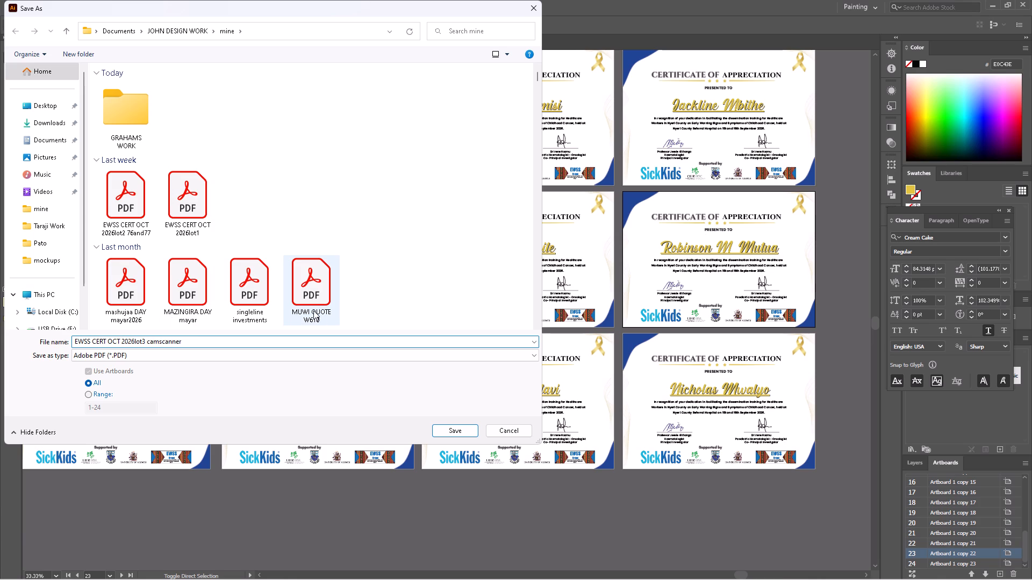
left_click(464, 568)
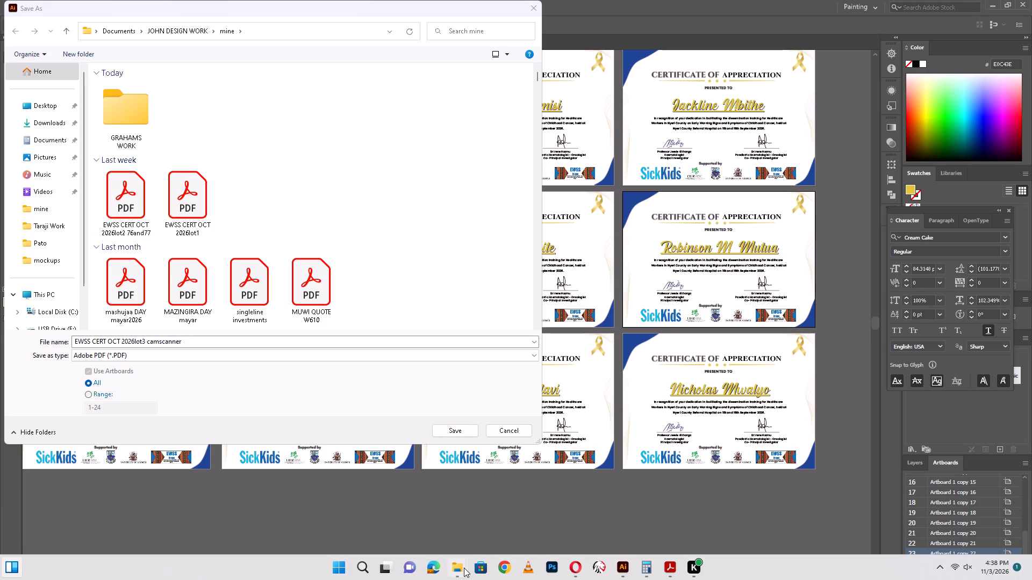
left_click(501, 492)
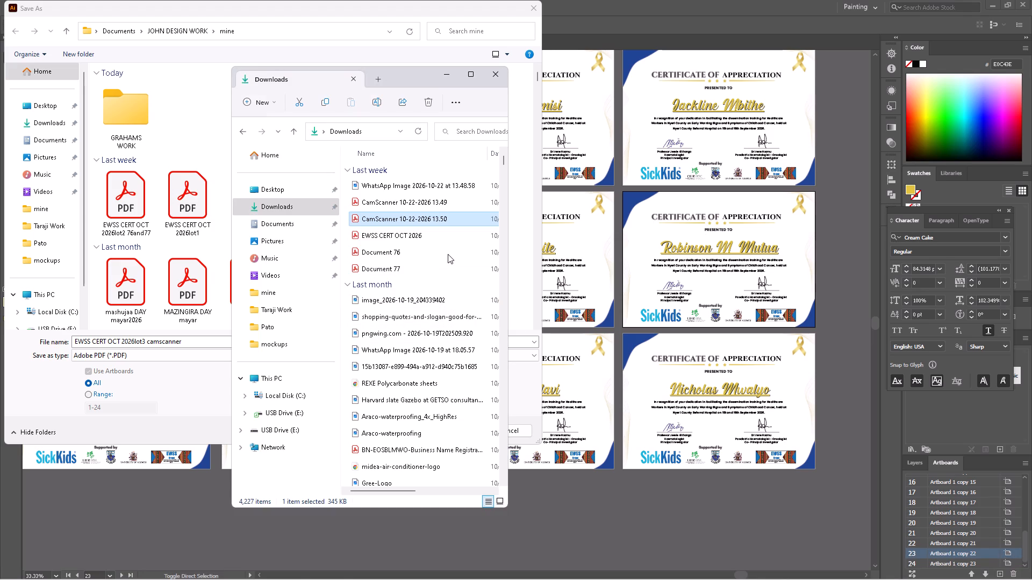
left_click(448, 74)
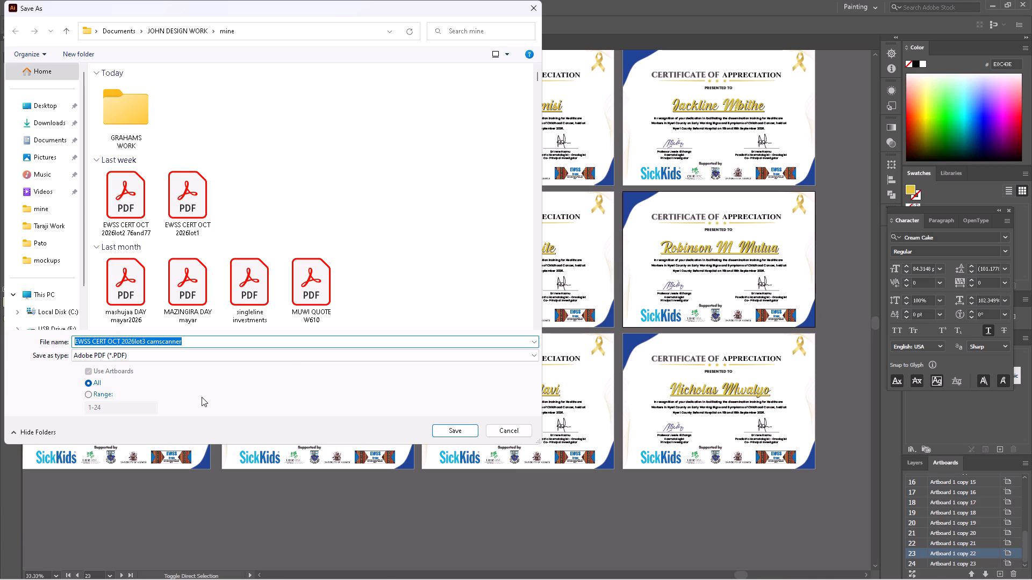
left_click(456, 430)
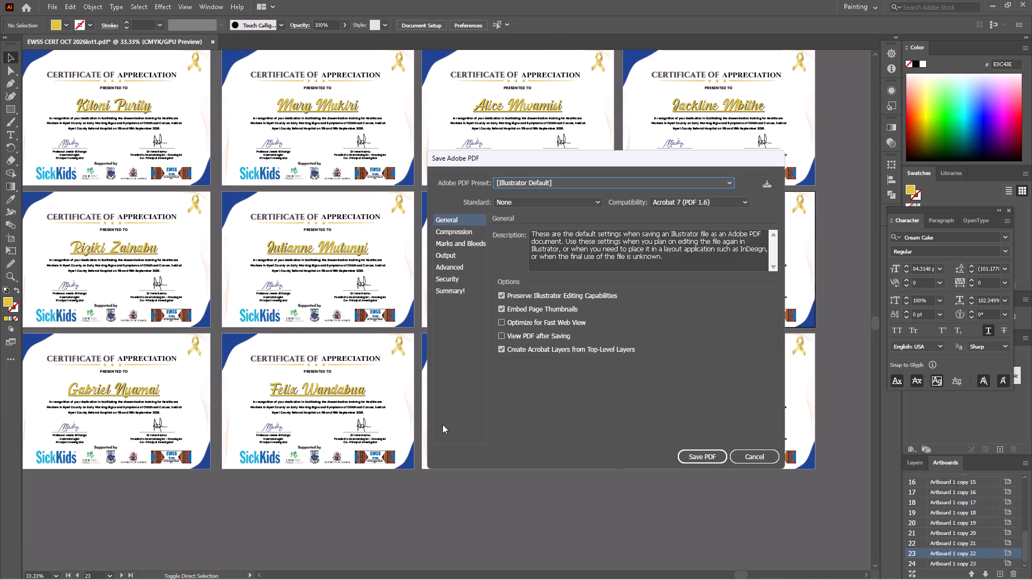
left_click(713, 453)
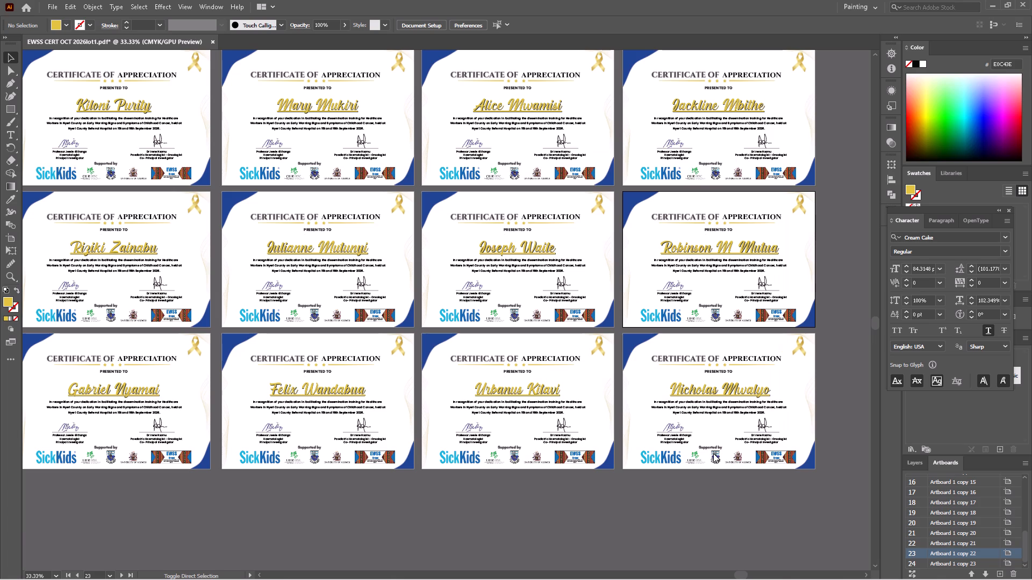
Switch to File Explorer and bring up the mine folder where the certificate PDFs are stored.
left_click(452, 565)
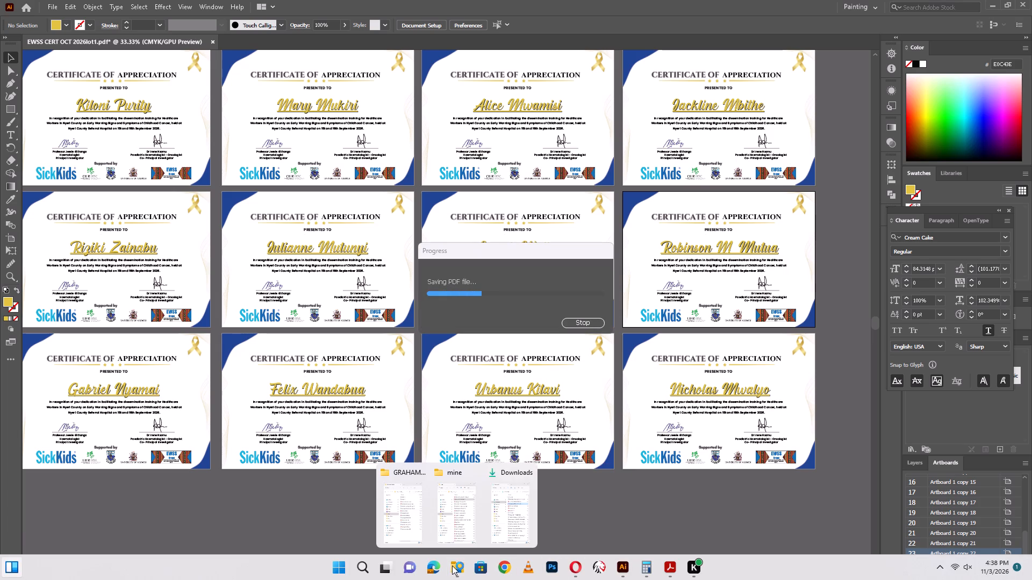